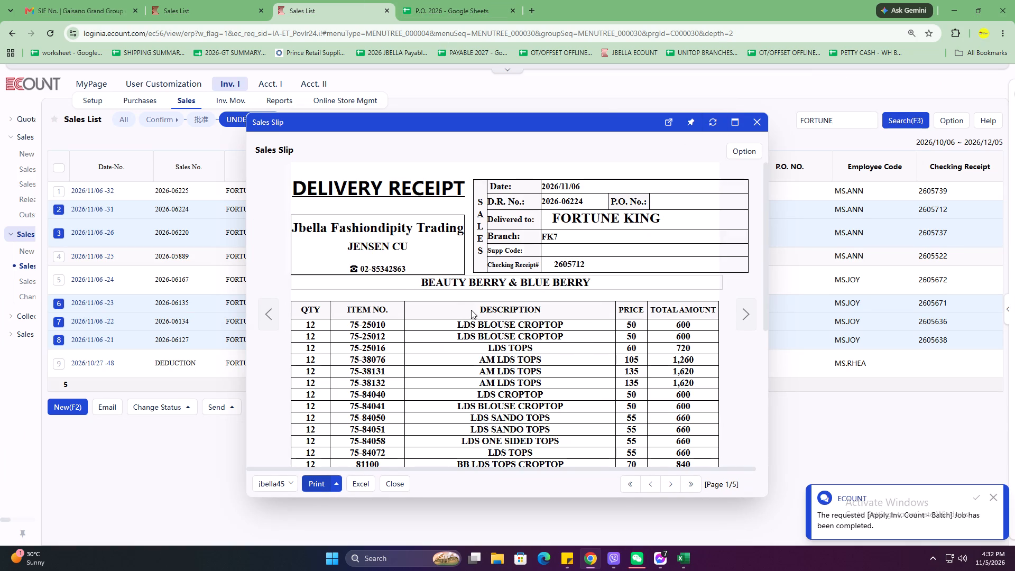
# Open the print preview for the delivery receipts and set the paper size to Letter 8 1/2 x 11 in.
pyautogui.rightClick(473, 308)
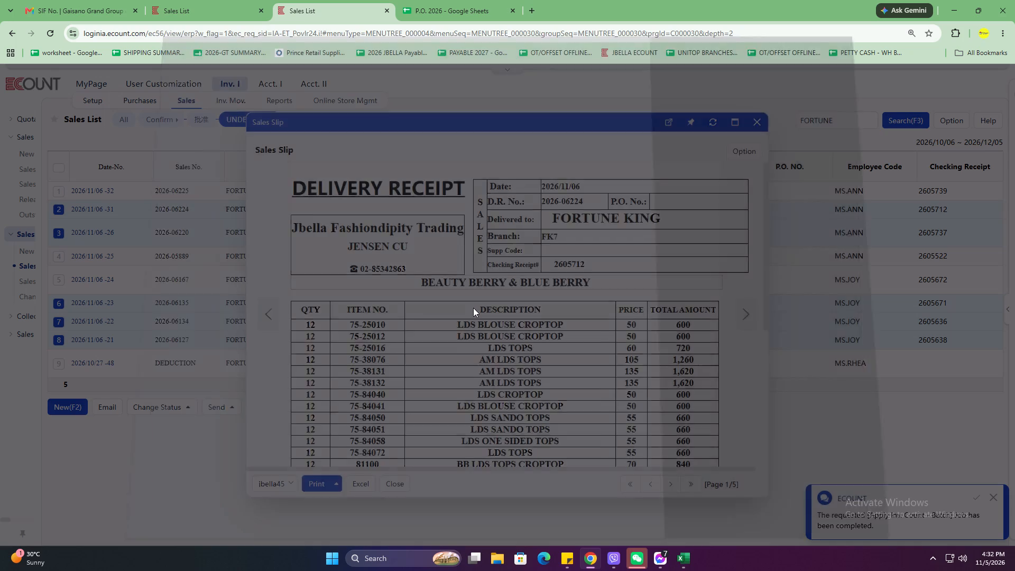
pyautogui.moveTo(499, 215); pyautogui.dragTo(504, 216)
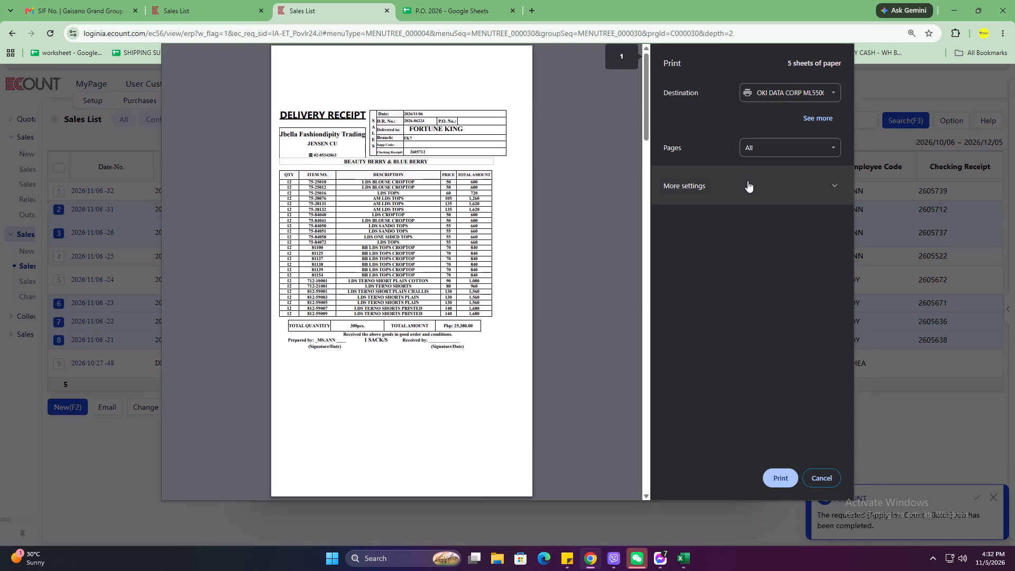
pyautogui.click(748, 181)
pyautogui.click(792, 226)
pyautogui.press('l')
pyautogui.press('Return')
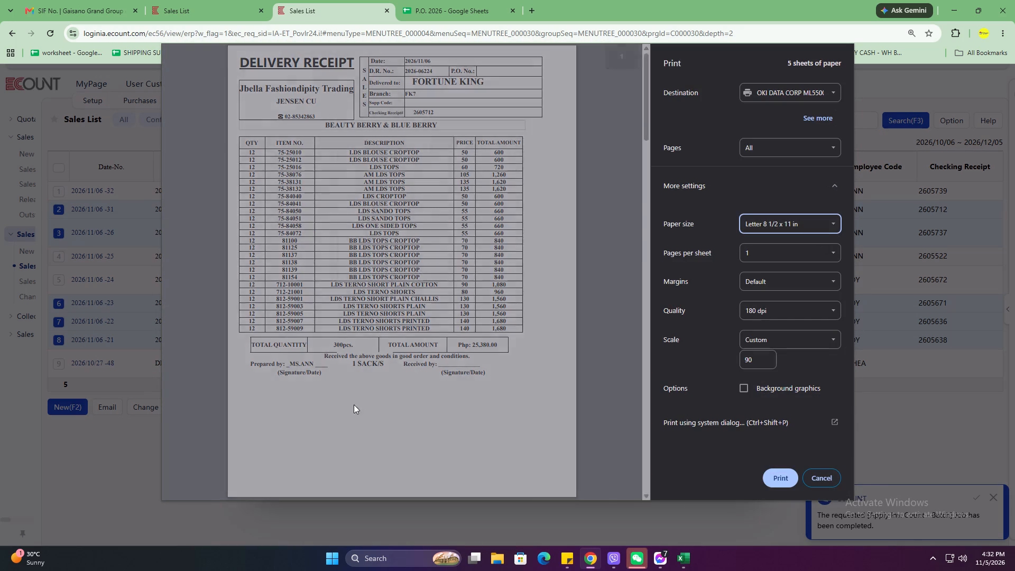
# Check how the delivery receipts fit their pages in the preview and raise the custom print scale to 91.
pyautogui.scroll(-20, 432, 353)
pyautogui.scroll(-20, 432, 353)
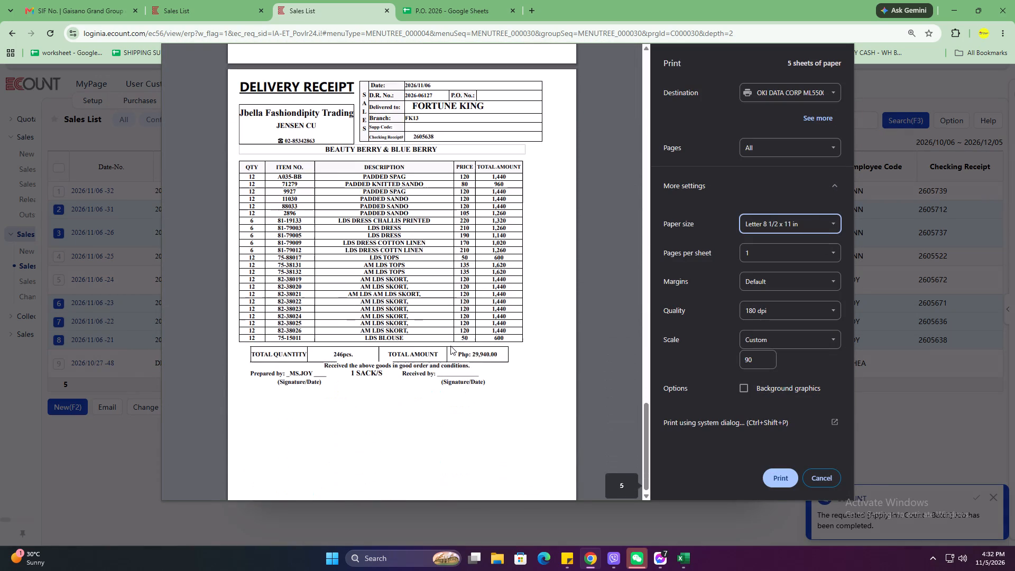
pyautogui.scroll(-2, 450, 346)
pyautogui.scroll(7, 450, 346)
pyautogui.doubleClick(767, 358)
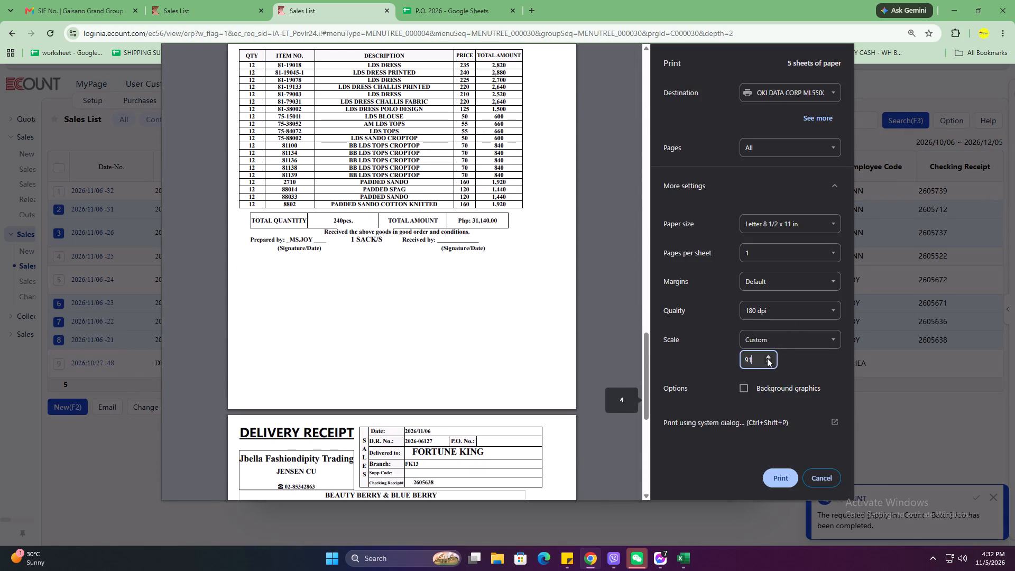
# Print the five selected delivery receipts on Letter paper at a custom scale of 92 and close the sales slip window.
pyautogui.scroll(20, 474, 346)
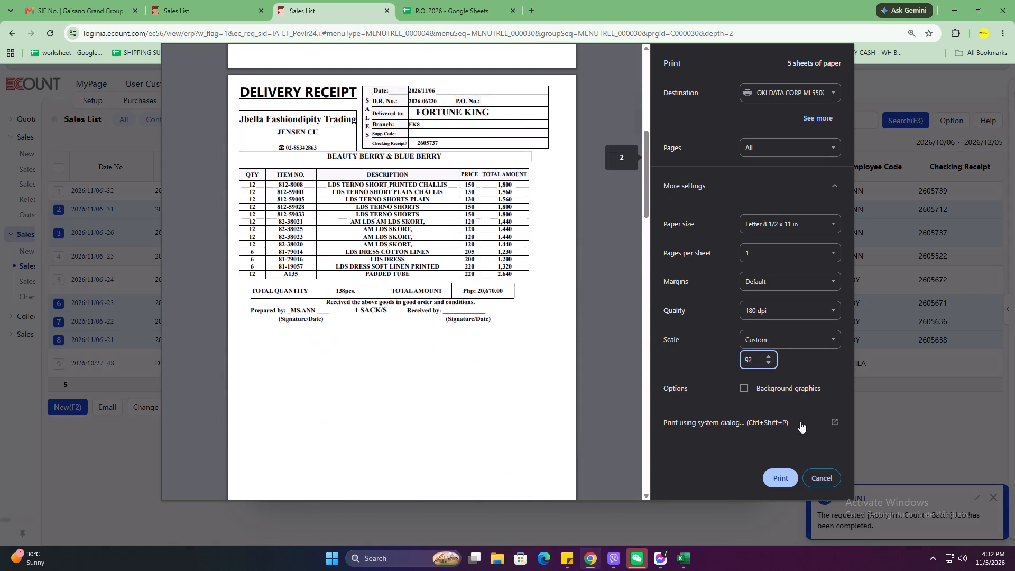
pyautogui.click(776, 482)
pyautogui.click(764, 128)
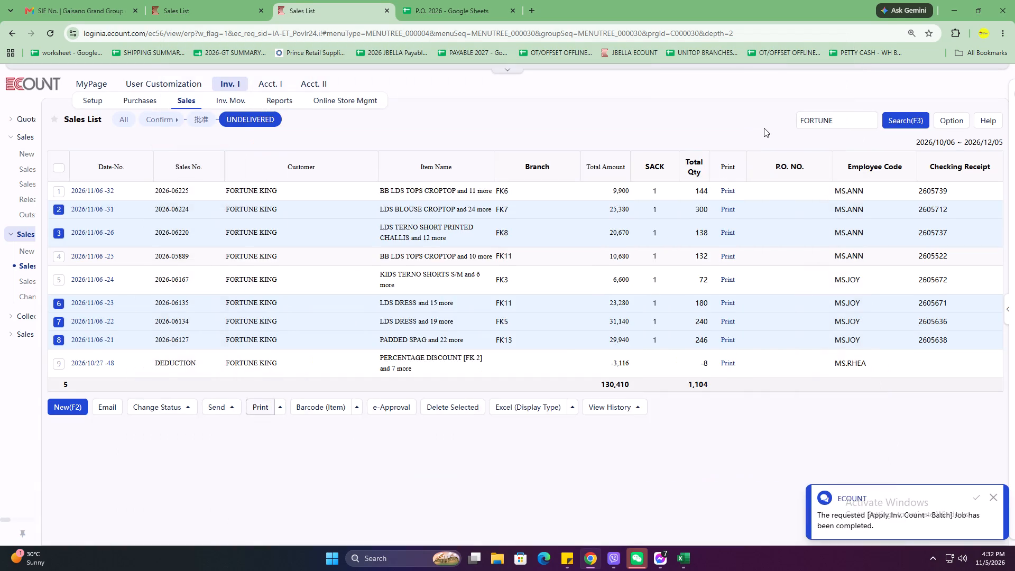
# Rerun the sales list search for FORTUNE to refresh the undelivered sales.
pyautogui.click(914, 117)
pyautogui.click(914, 117)
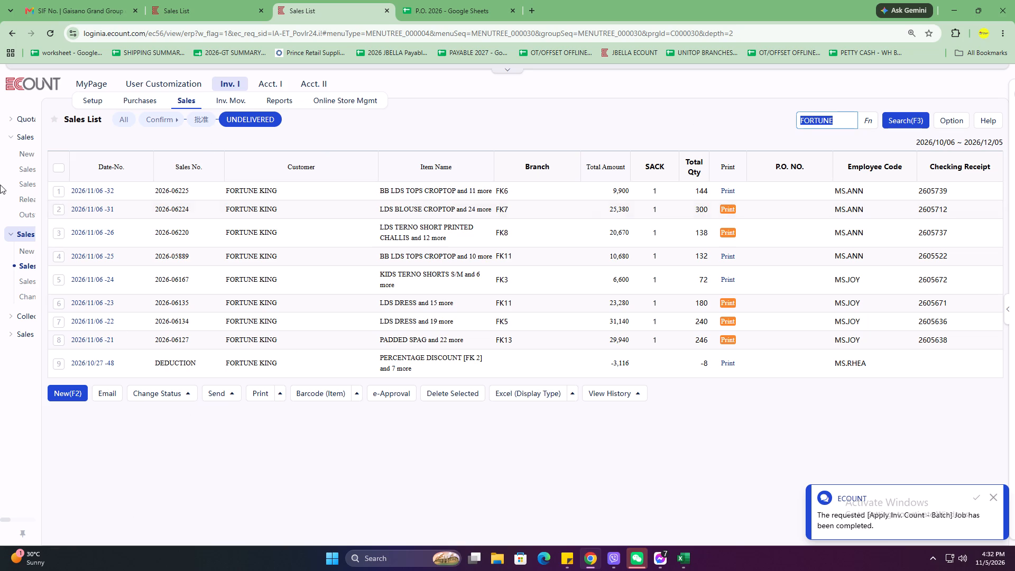
pyautogui.click(62, 282)
pyautogui.click(58, 259)
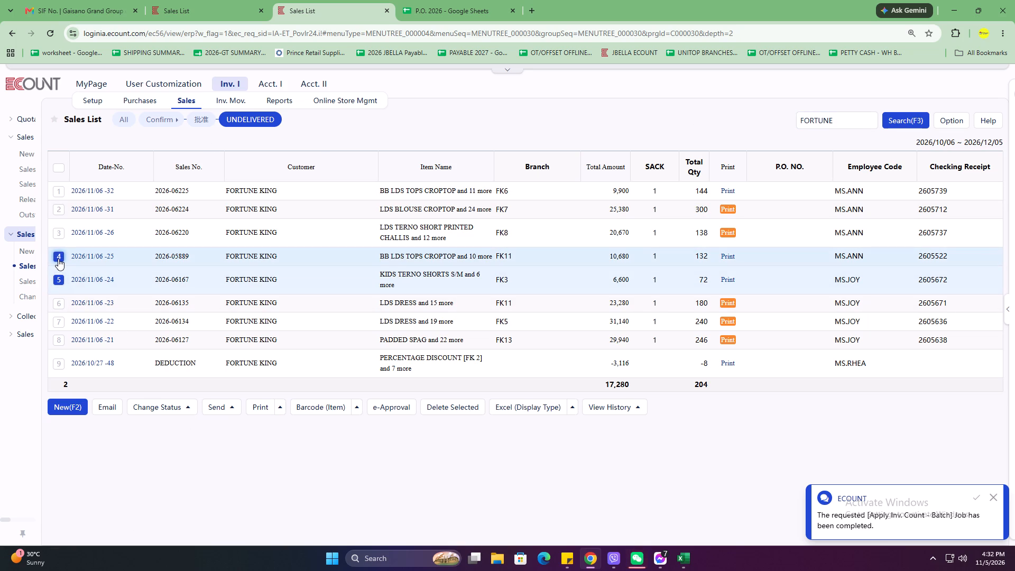
pyautogui.scroll(5, 58, 258)
pyautogui.click(56, 191)
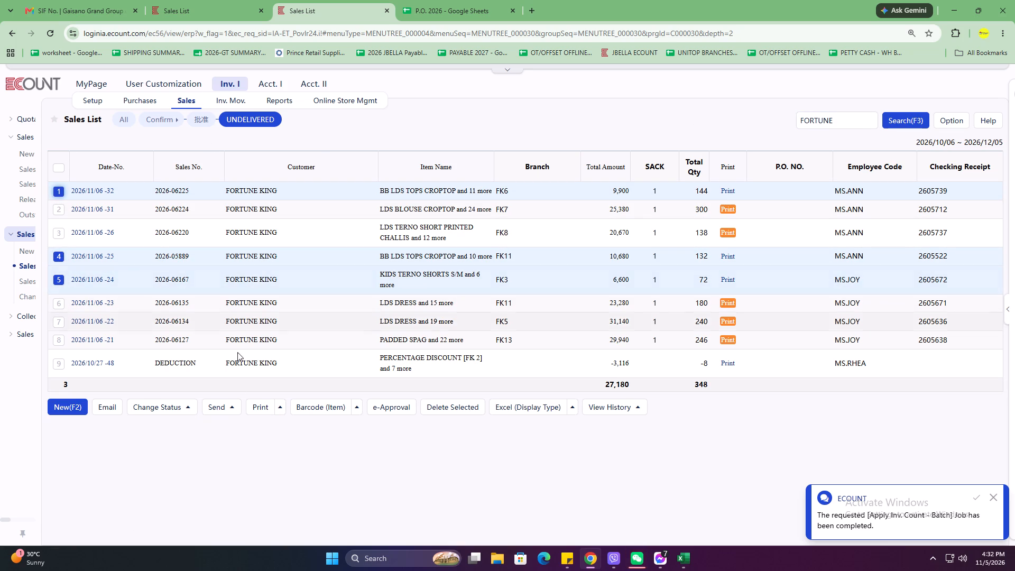
pyautogui.click(259, 408)
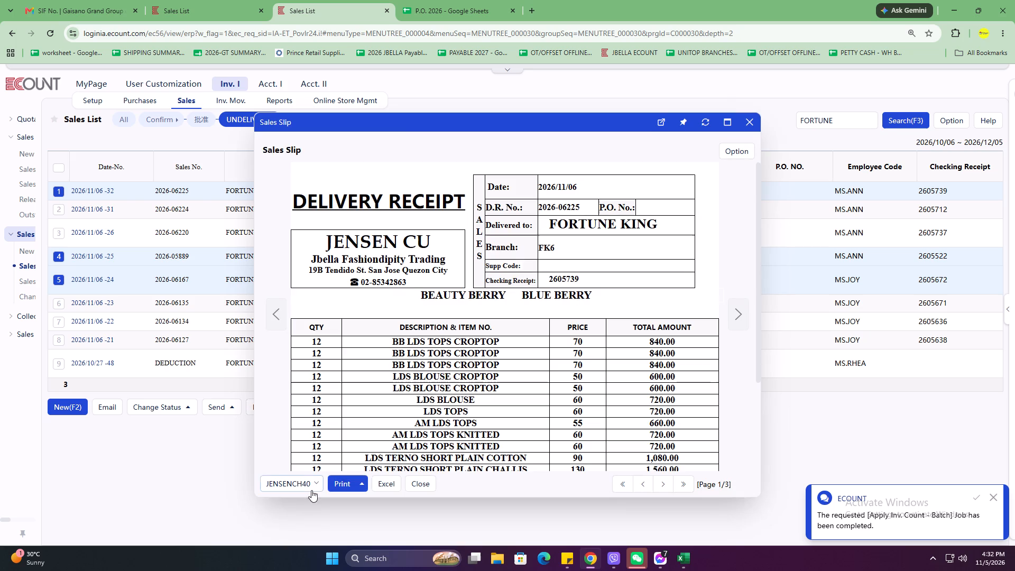
# Switch the sales slip template to JBELLA10.
pyautogui.click(310, 492)
pyautogui.click(310, 483)
pyautogui.scroll(-3, 326, 412)
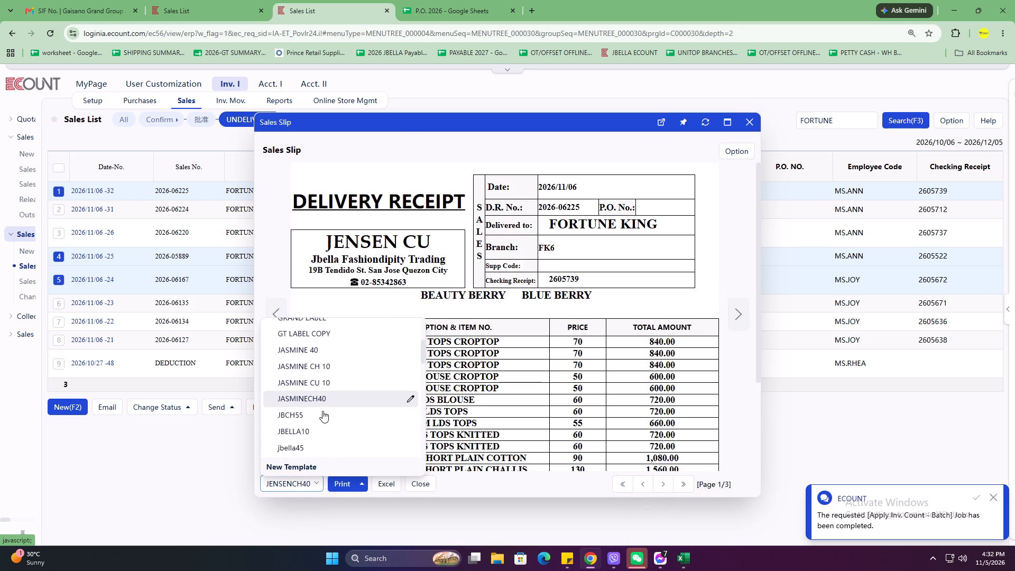
pyautogui.click(325, 401)
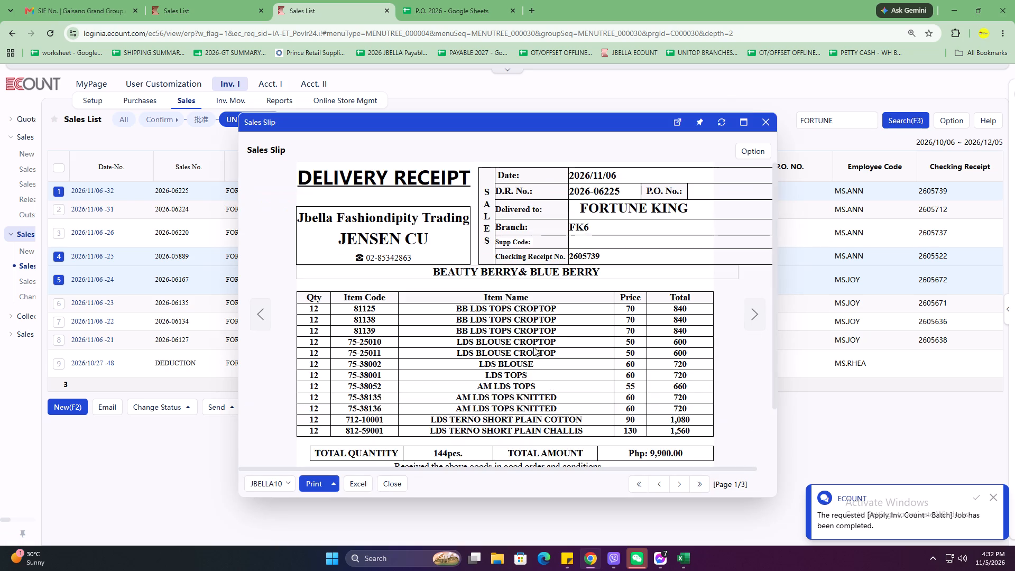
# Page through the three receipts, start printing them and set the paper size to 9.5 x 5.5 in(VAT).
pyautogui.scroll(-3, 532, 335)
pyautogui.click(755, 317)
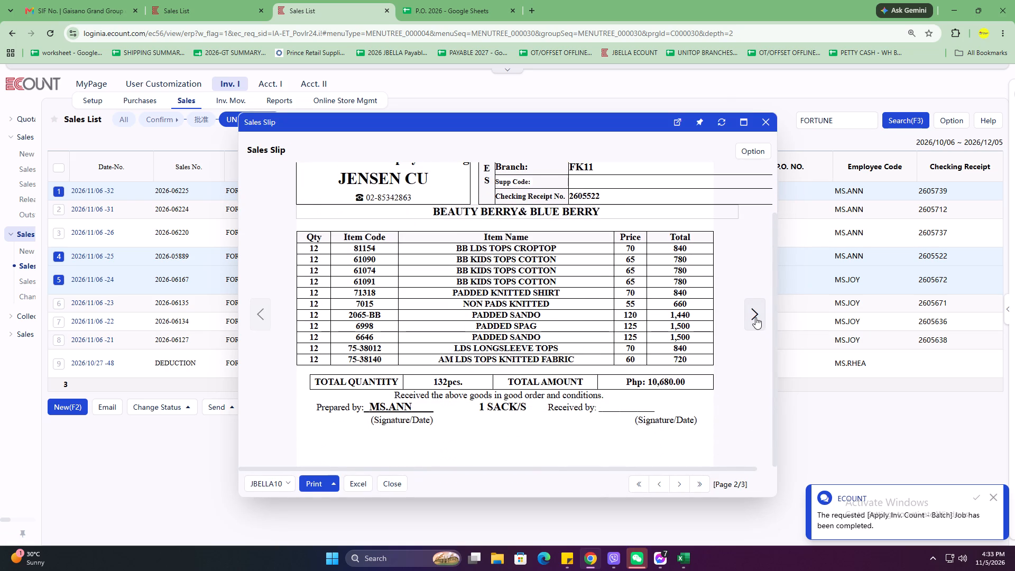
pyautogui.click(755, 317)
pyautogui.scroll(6, 422, 333)
pyautogui.click(310, 484)
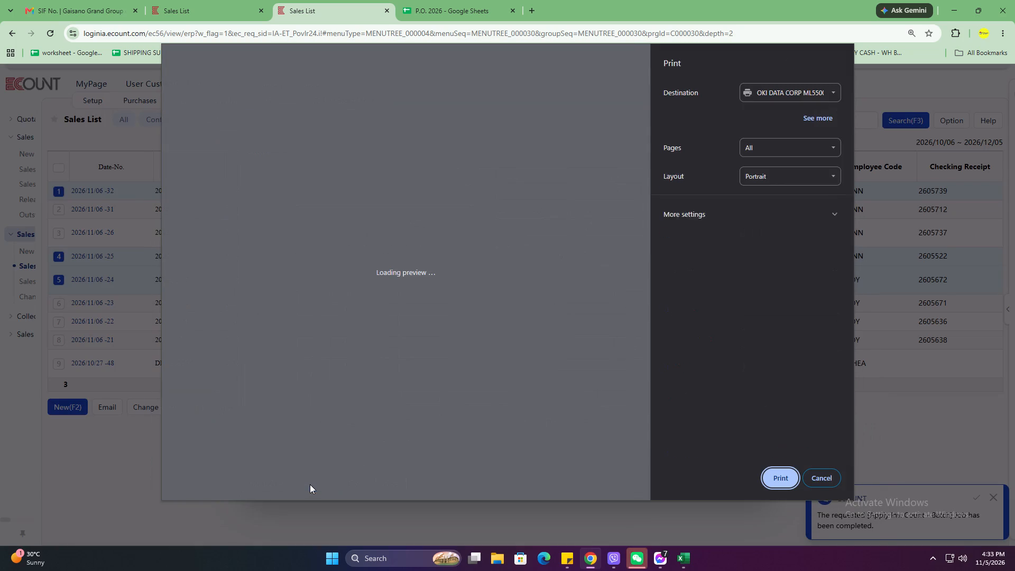
pyautogui.click(711, 174)
pyautogui.click(757, 219)
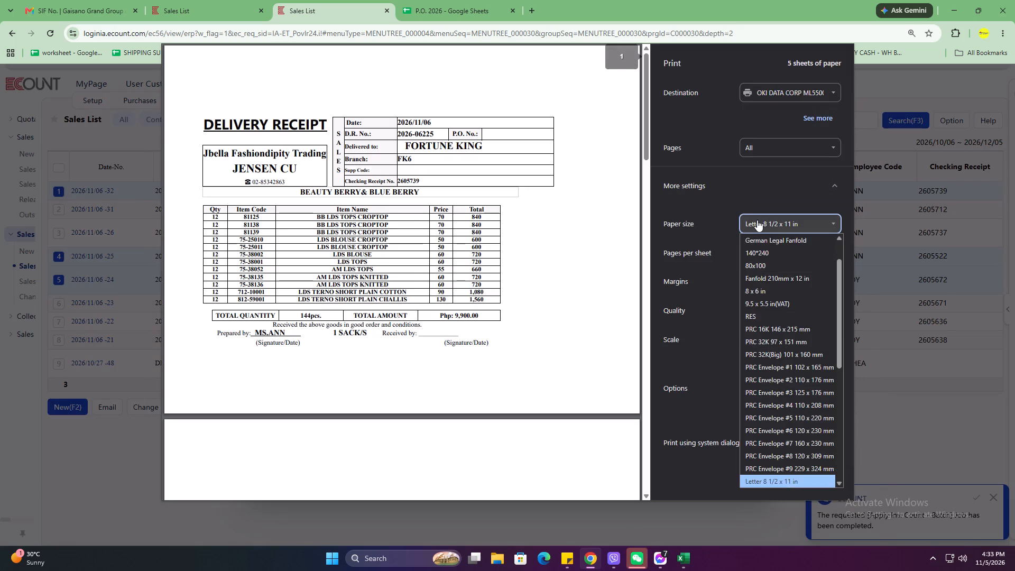
pyautogui.click(764, 301)
# Check the receipt pages in the print preview and limit the printout to odd pages only.
pyautogui.scroll(2, 405, 273)
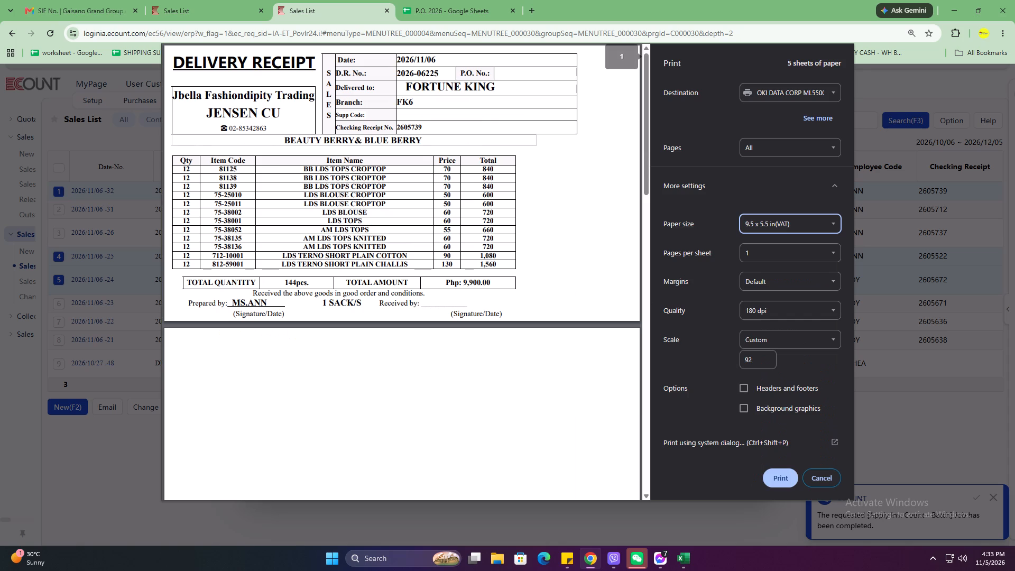
pyautogui.scroll(4, 405, 273)
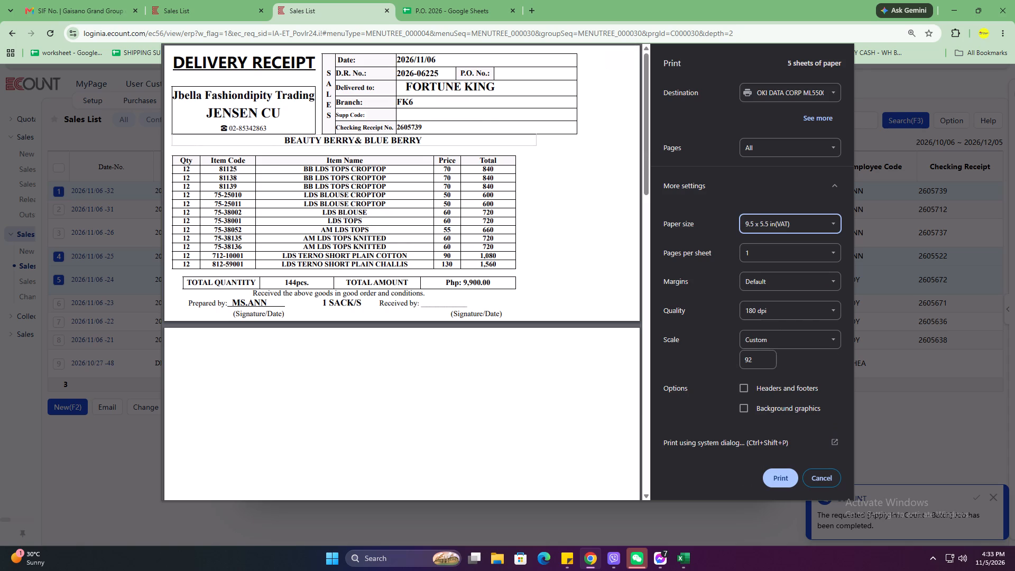
pyautogui.scroll(-19, 405, 273)
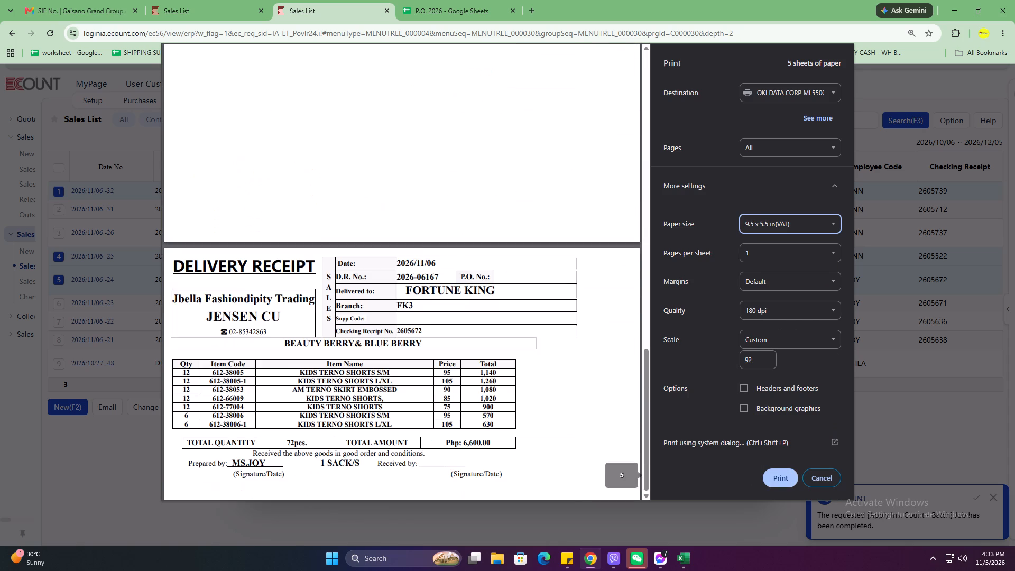
pyautogui.scroll(6, 405, 273)
pyautogui.scroll(18, 405, 273)
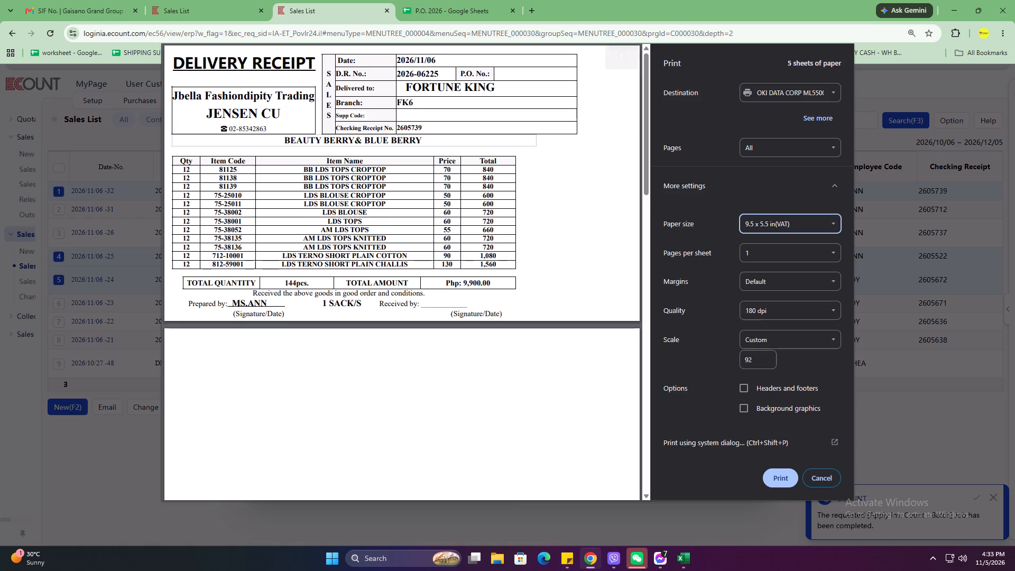
pyautogui.scroll(-11, 405, 273)
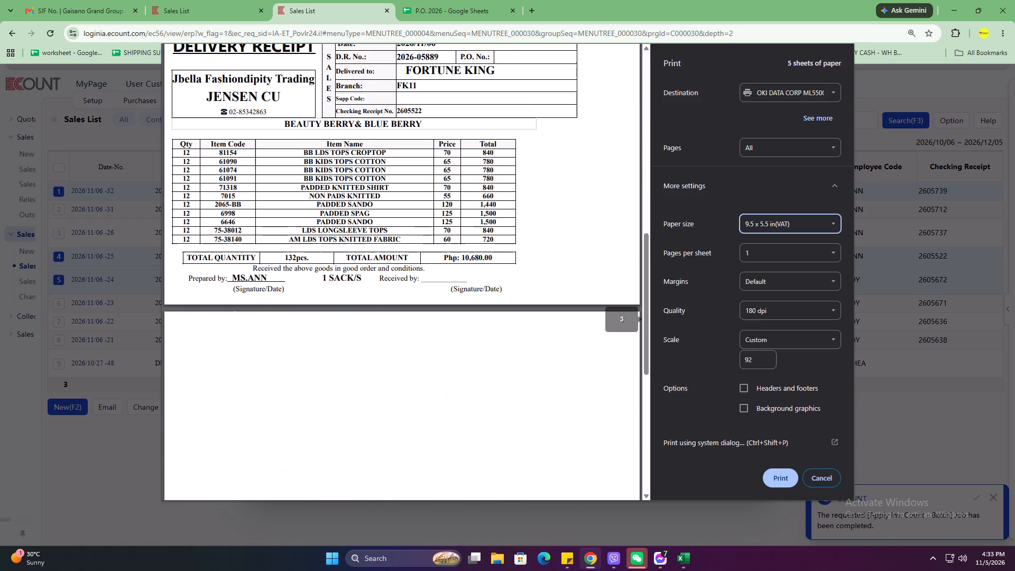
pyautogui.scroll(-12, 405, 273)
pyautogui.scroll(8, 405, 273)
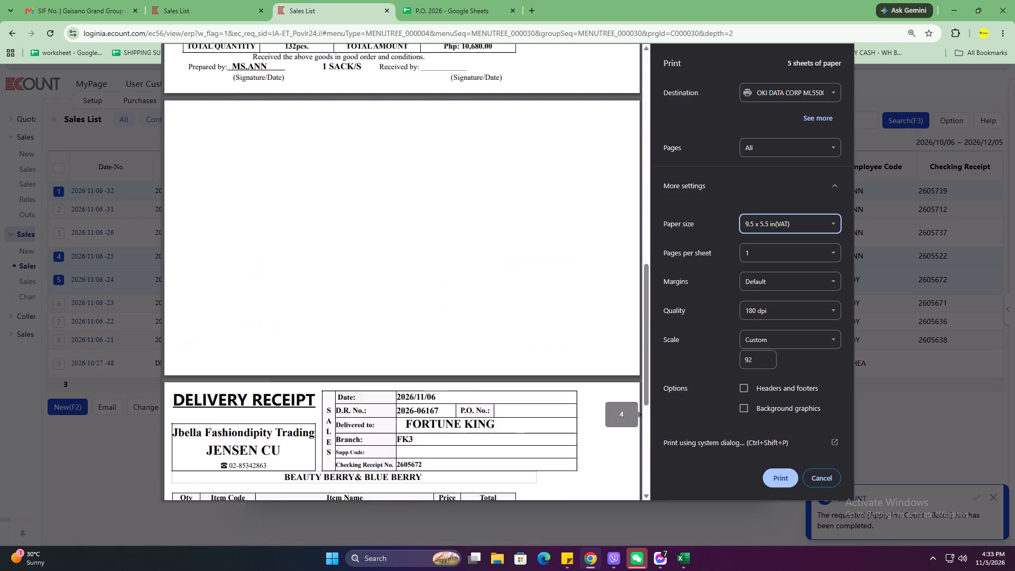
pyautogui.click(750, 151)
pyautogui.click(752, 173)
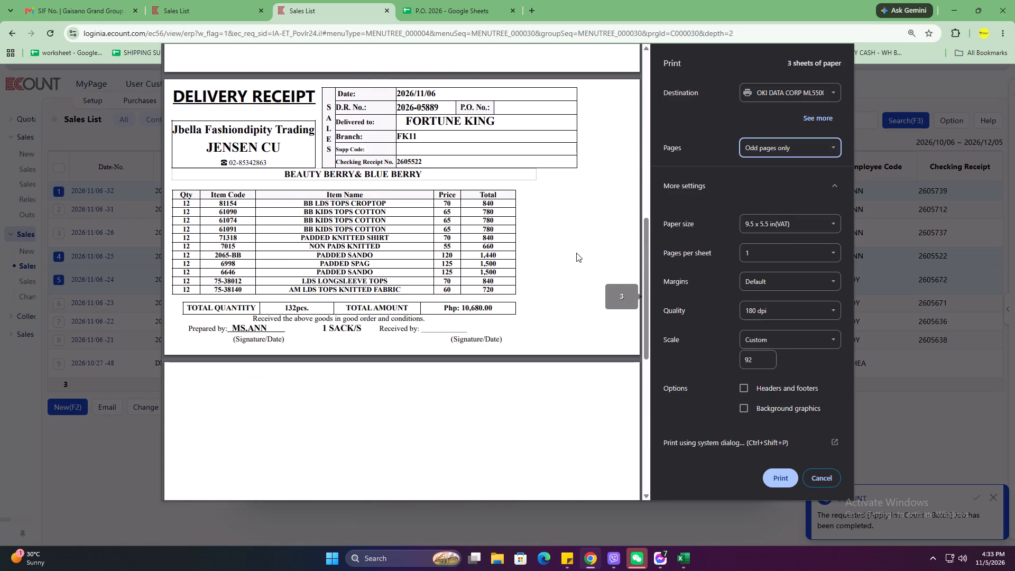
pyautogui.scroll(14, 527, 269)
pyautogui.scroll(-9, 525, 268)
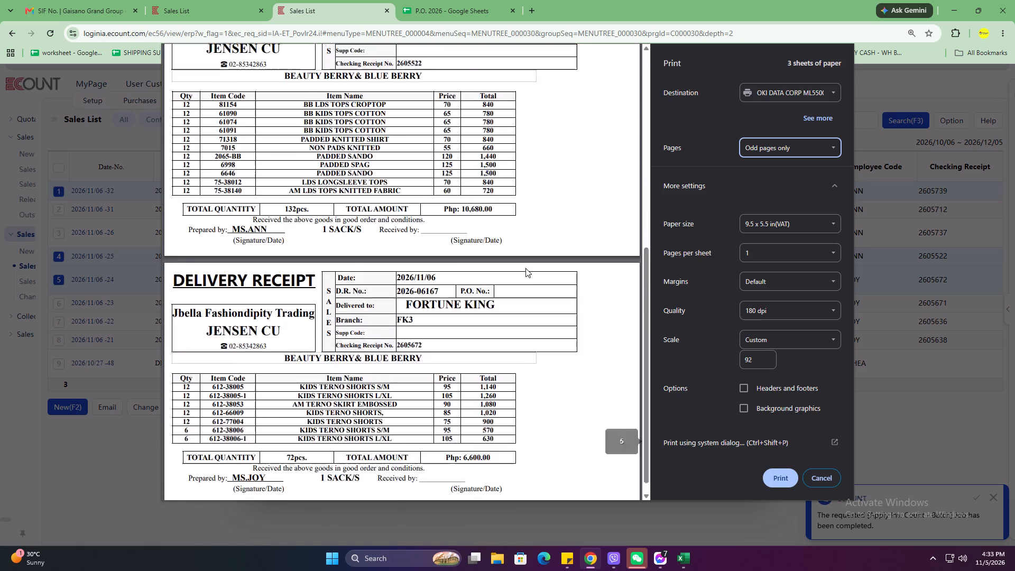
# Check the last Fortune King delivery receipt, for branch FK3, through to its end in the print preview.
pyautogui.scroll(-5, 525, 268)
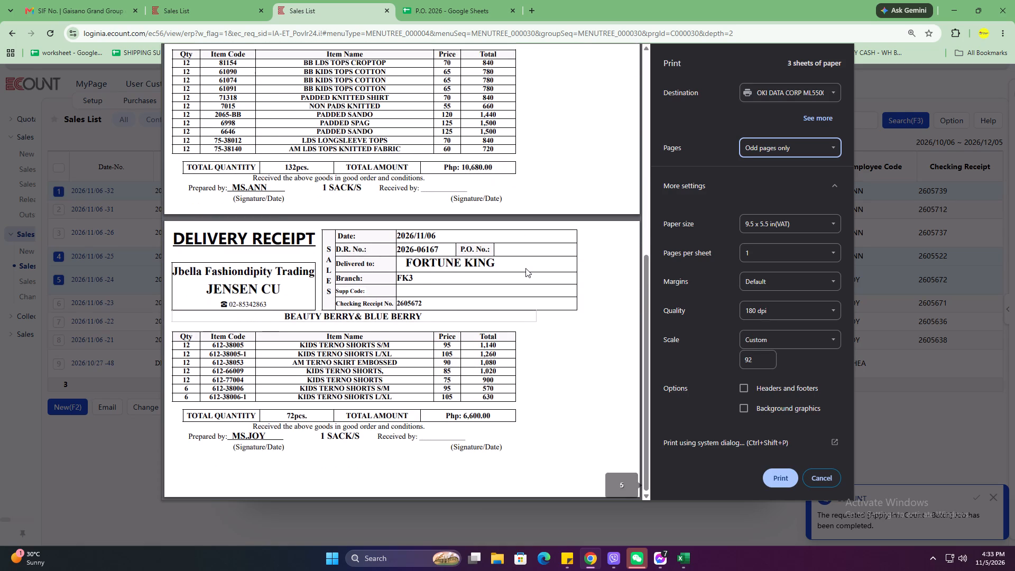
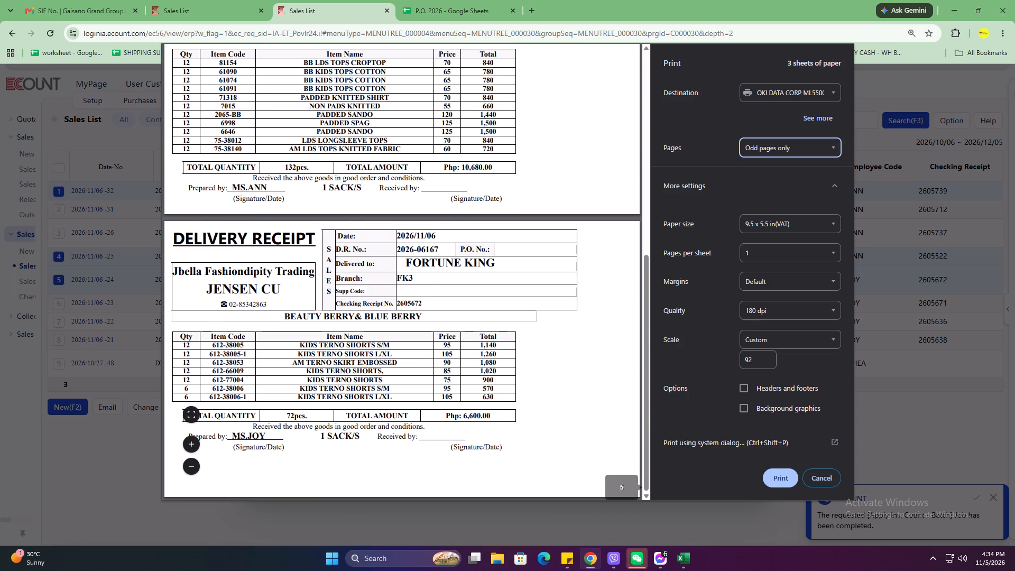
# Review the FK6 and FK11 delivery receipts in the print preview.
pyautogui.scroll(7, 311, 394)
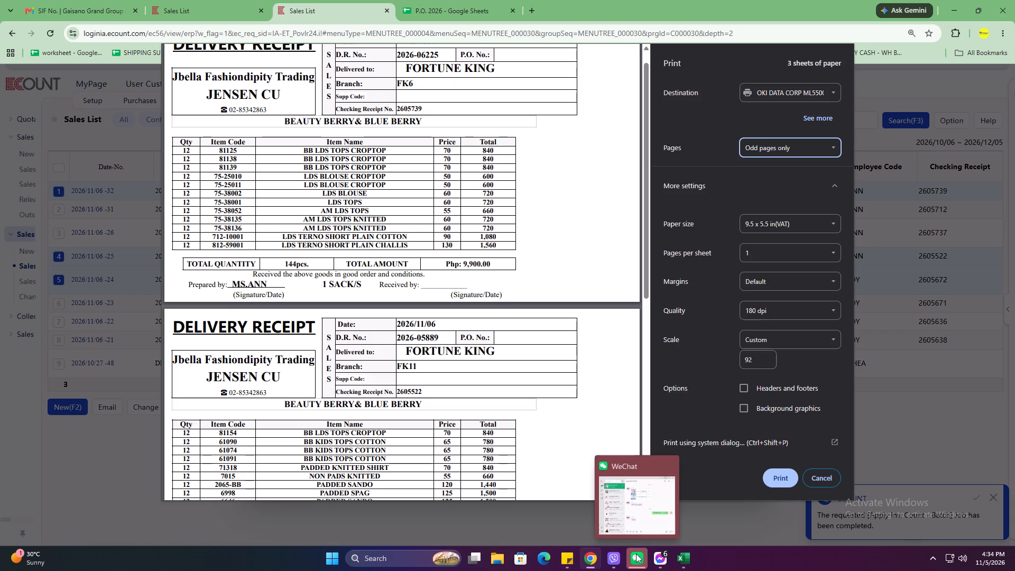
# Open the P.O. 2026 spreadsheet tab and move it ahead of the two Sales List tabs.
pyautogui.click(469, 0)
pyautogui.moveTo(466, 2); pyautogui.dragTo(186, 0)
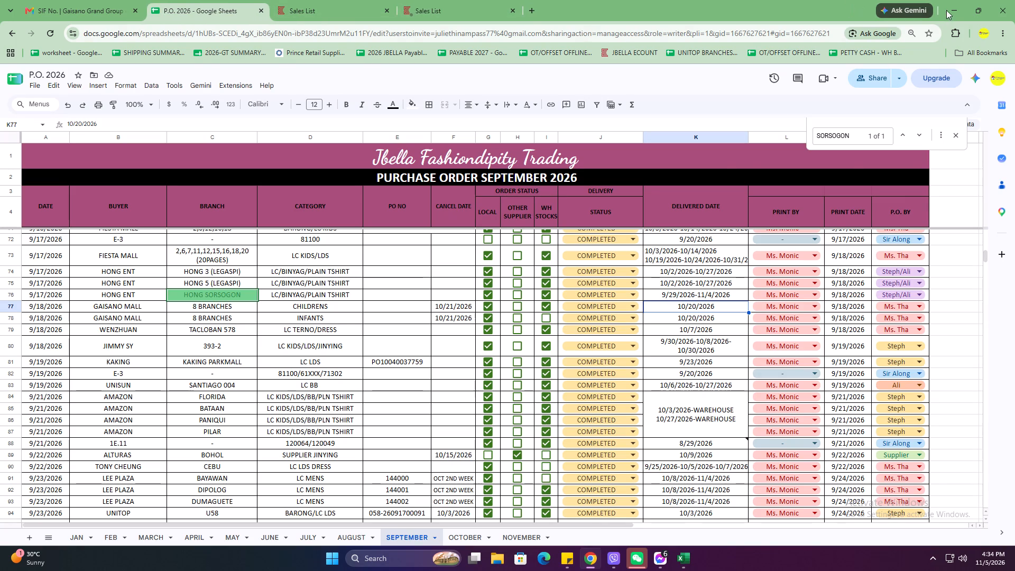
# Return to the Sales List tab with the pending receipt printout and minimize the browser window.
pyautogui.click(417, 0)
pyautogui.click(961, 3)
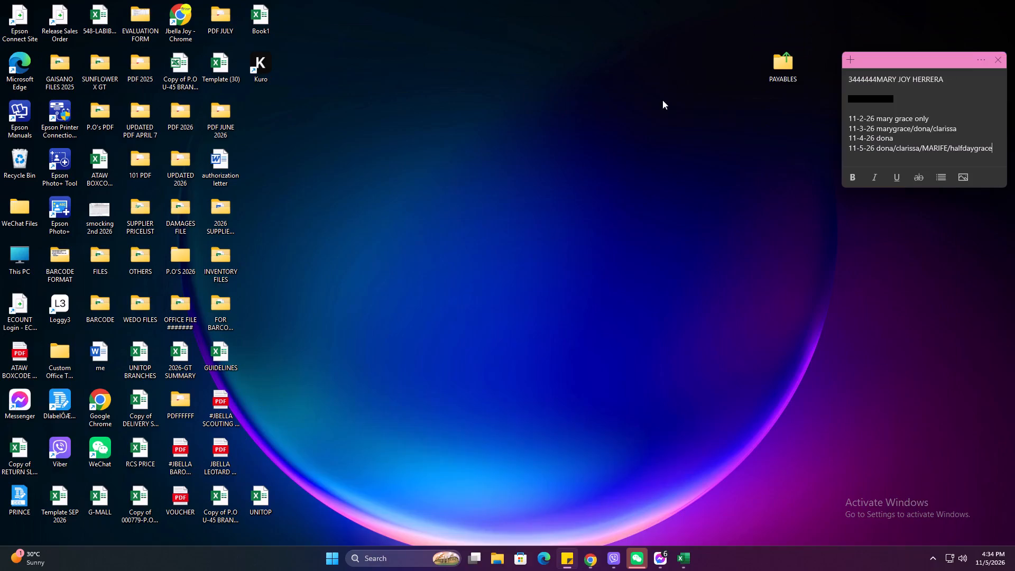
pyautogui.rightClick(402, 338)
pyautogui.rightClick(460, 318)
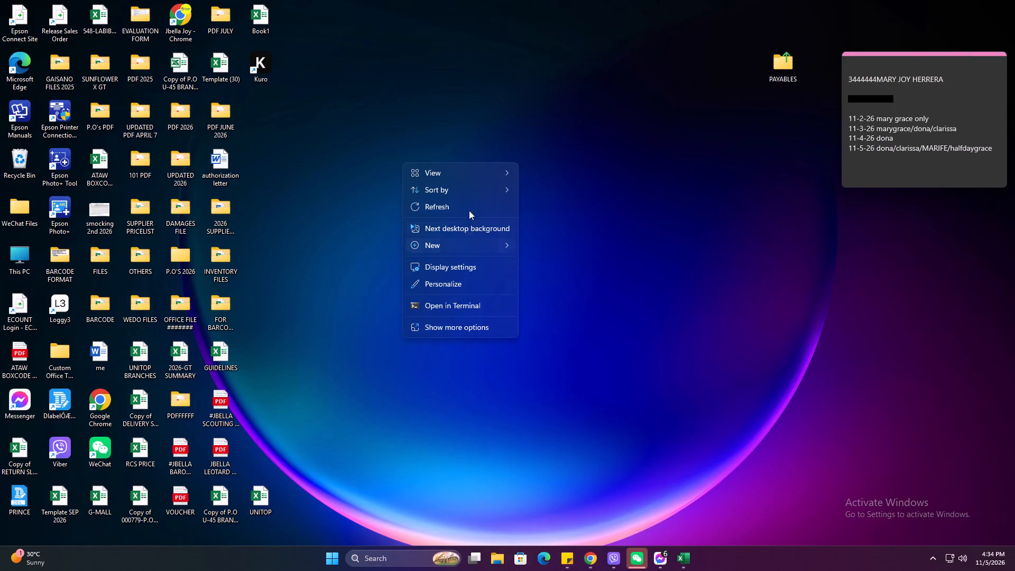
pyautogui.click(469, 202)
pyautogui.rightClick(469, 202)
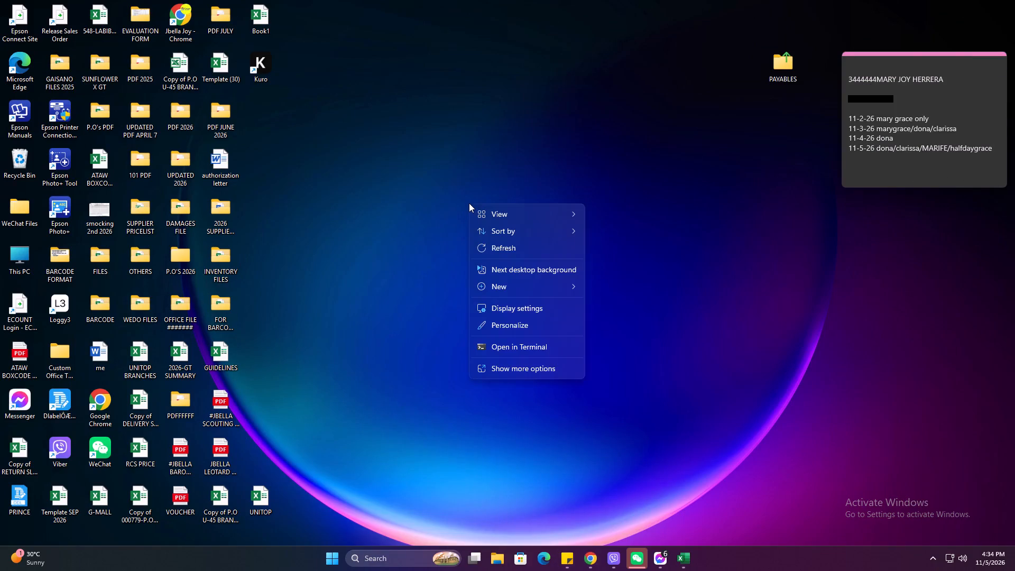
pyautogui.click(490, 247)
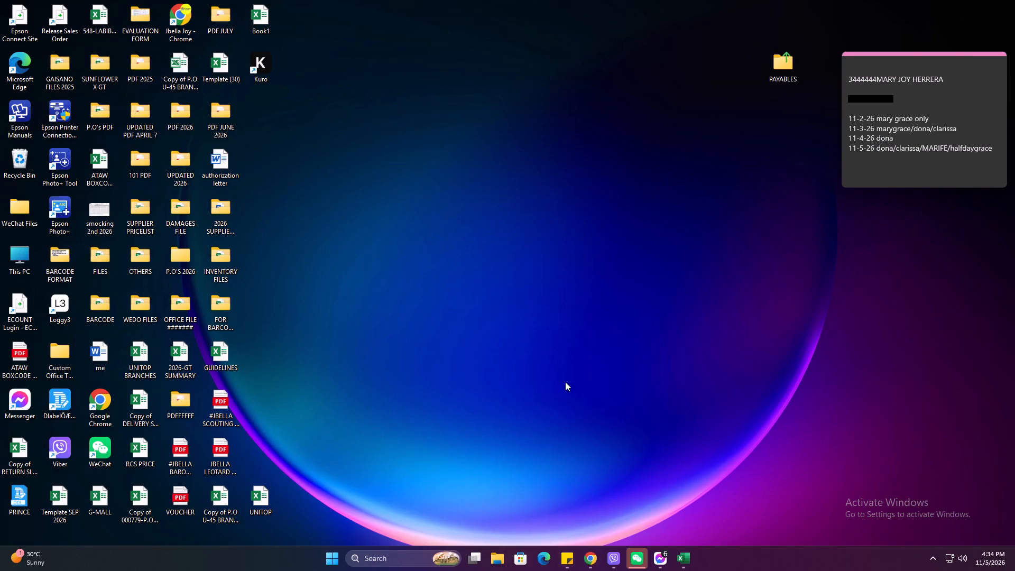
pyautogui.click(640, 561)
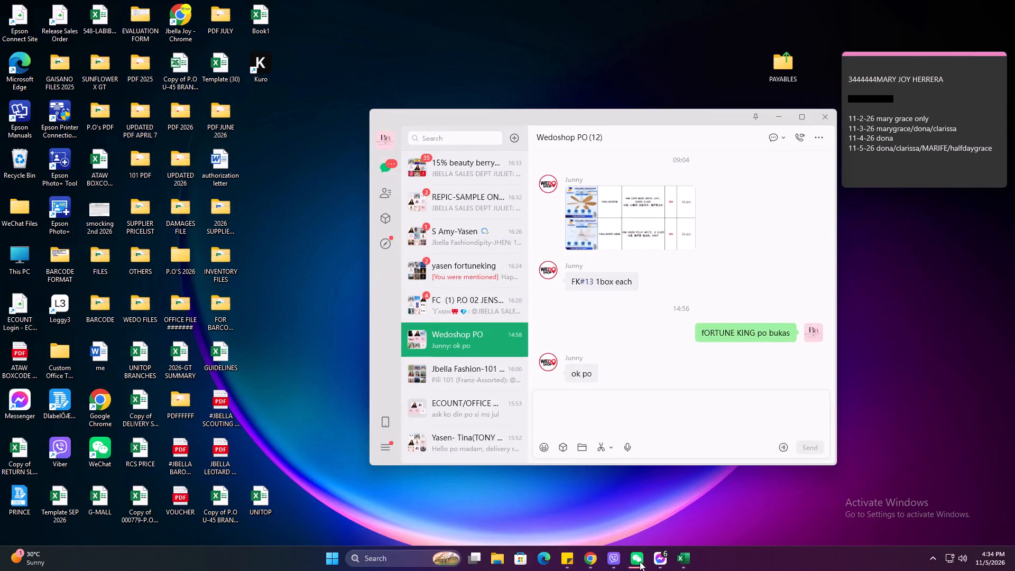
pyautogui.click(454, 273)
pyautogui.scroll(4, 652, 288)
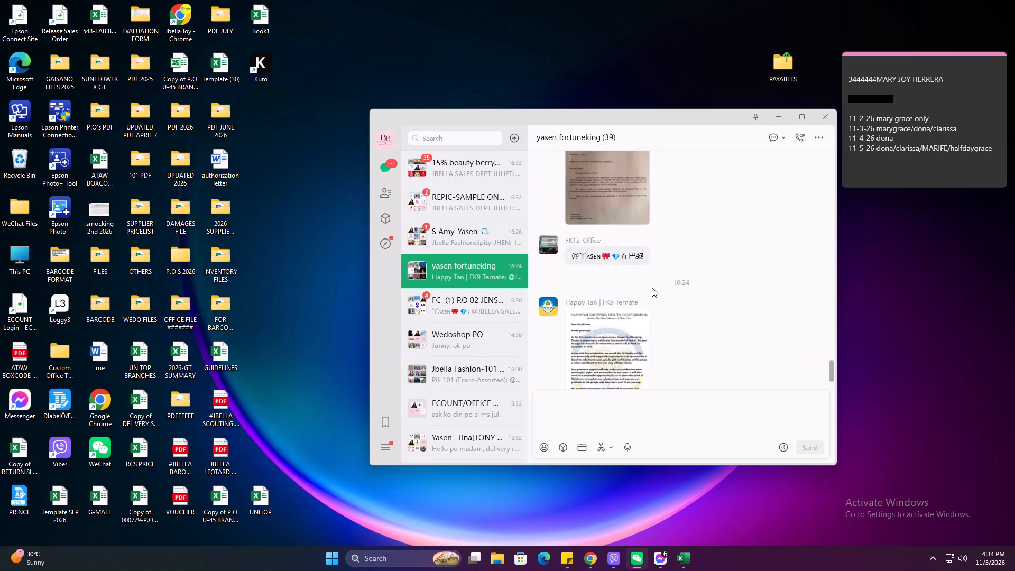
pyautogui.scroll(5, 652, 288)
pyautogui.moveTo(574, 284); pyautogui.dragTo(739, 315)
pyautogui.click(602, 317)
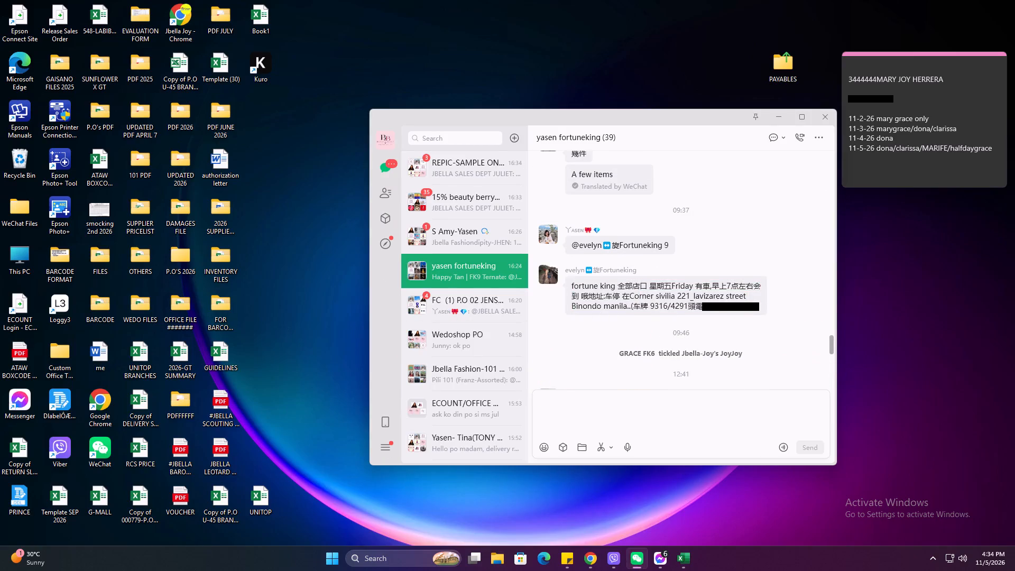
pyautogui.click(569, 284)
pyautogui.moveTo(571, 284); pyautogui.dragTo(727, 314)
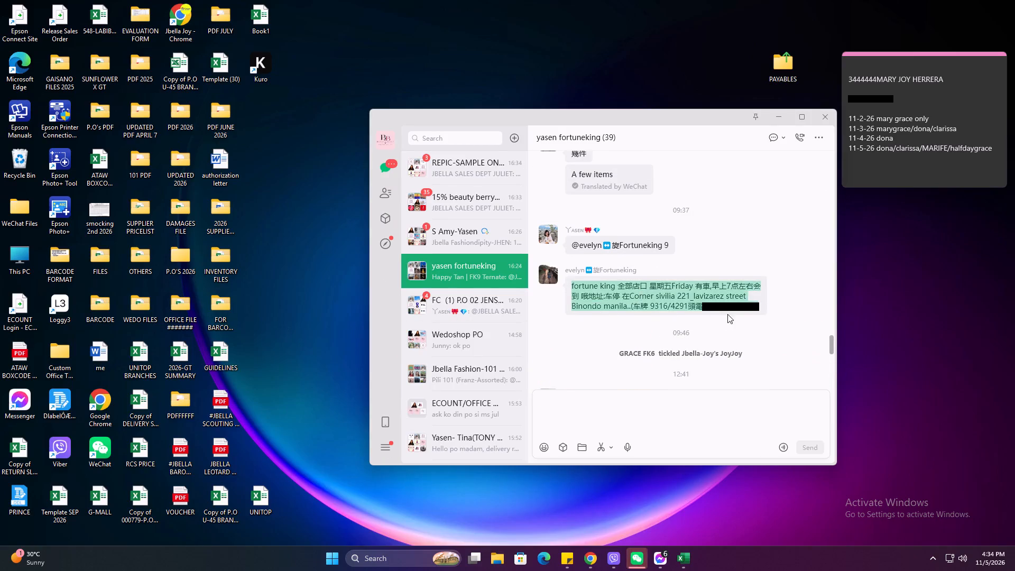
pyautogui.moveTo(727, 314); pyautogui.dragTo(764, 318)
pyautogui.rightClick(703, 299)
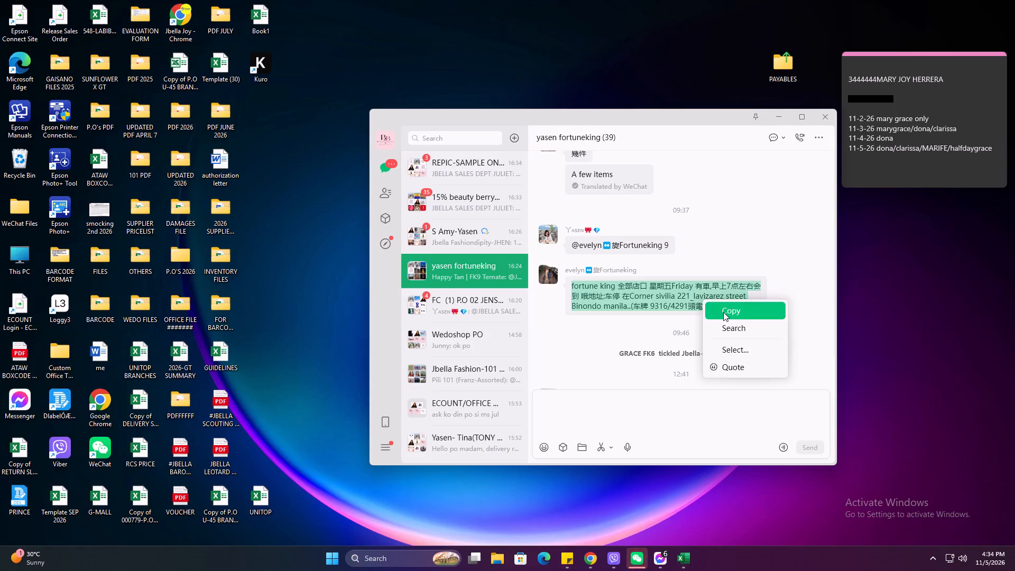
pyautogui.click(723, 312)
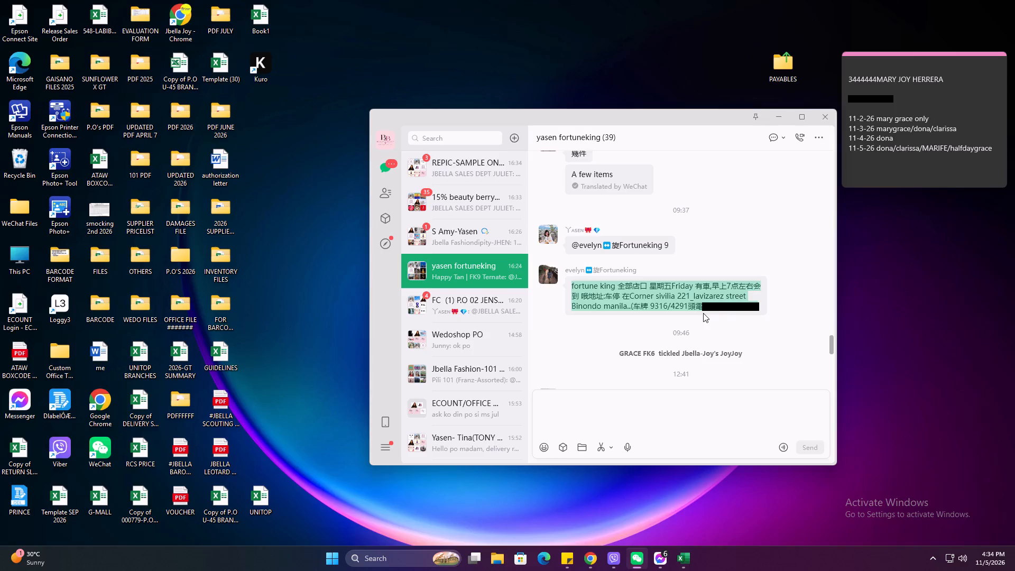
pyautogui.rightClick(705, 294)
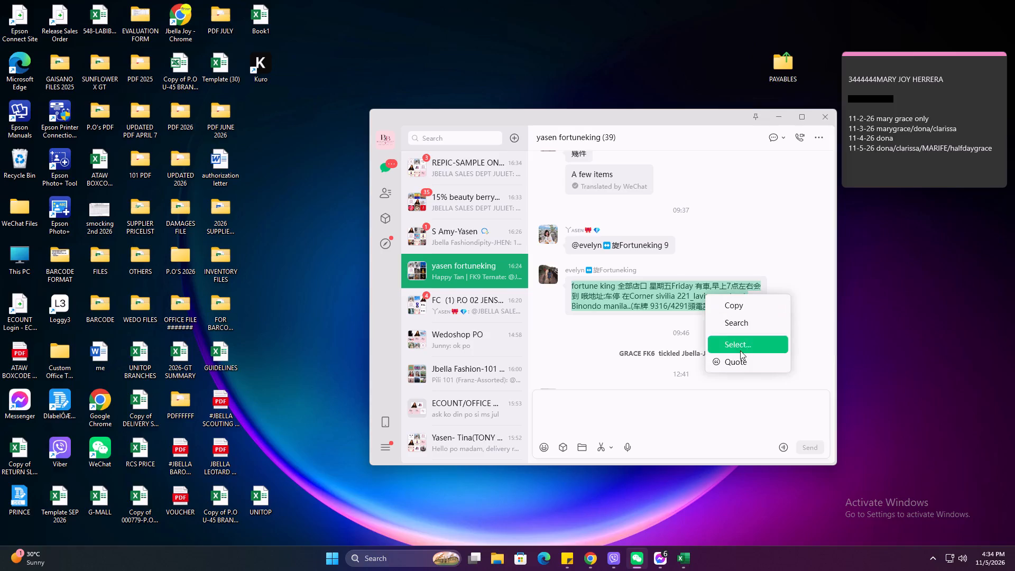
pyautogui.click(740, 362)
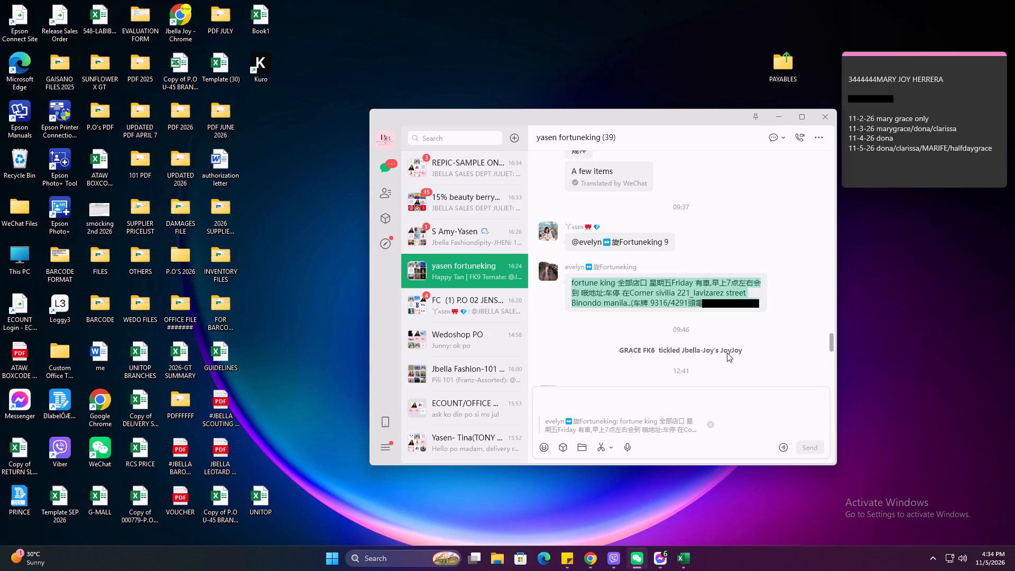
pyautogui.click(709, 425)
# Copy the fortune king truck message again and send it to the pinned BB Management chat.
pyautogui.scroll(3, 665, 289)
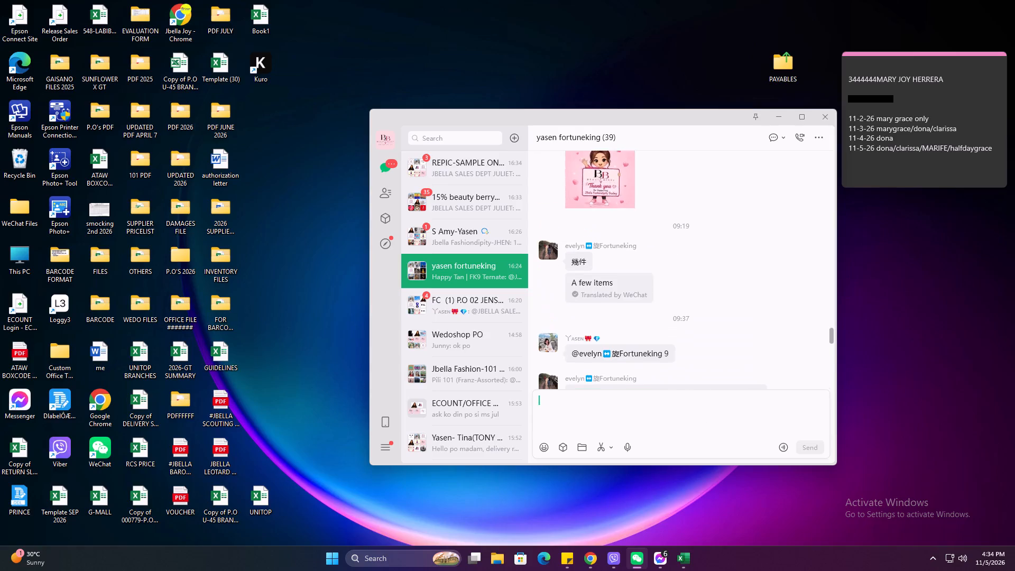
pyautogui.scroll(-4, 665, 289)
pyautogui.hotkey('ctrl', 'c')
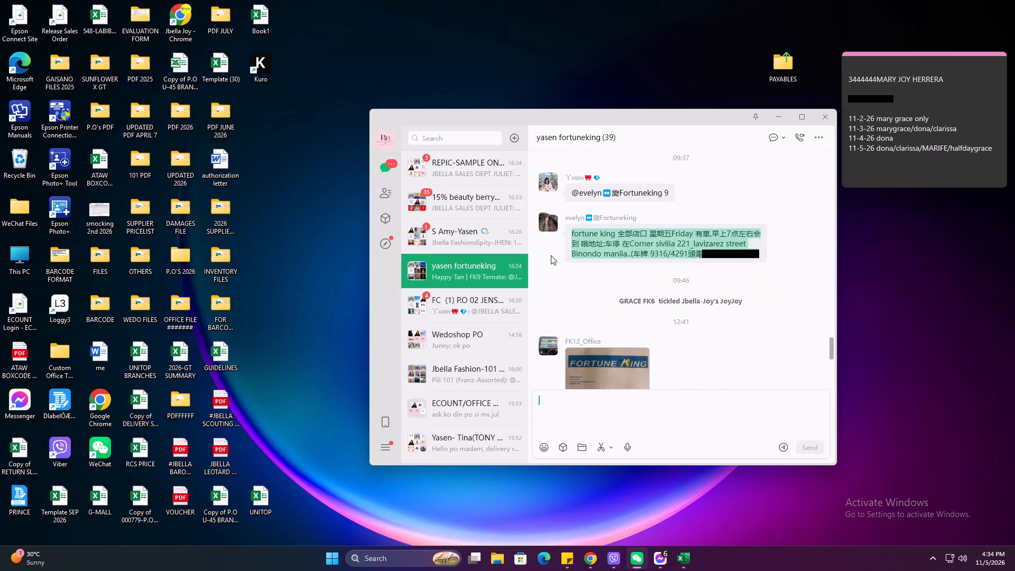
pyautogui.click(558, 258)
pyautogui.scroll(6, 463, 214)
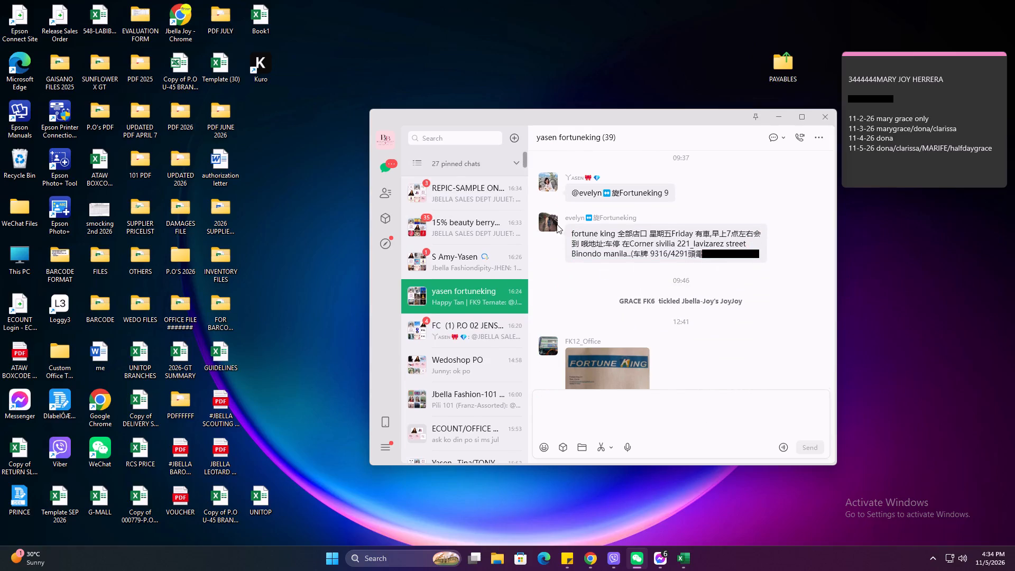
pyautogui.click(450, 160)
pyautogui.click(474, 218)
pyautogui.hotkey('ctrl', 'v')
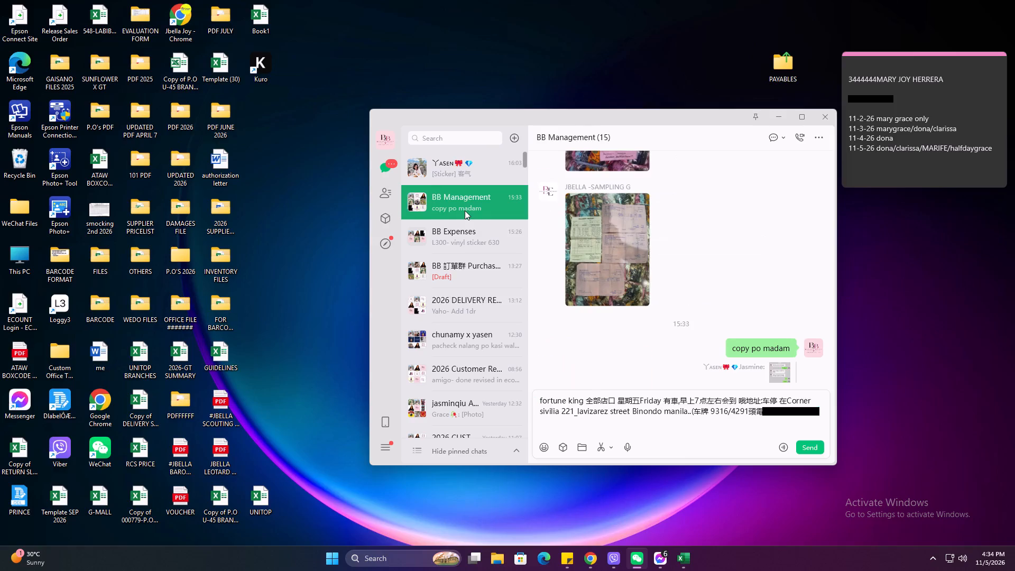
pyautogui.press('Return')
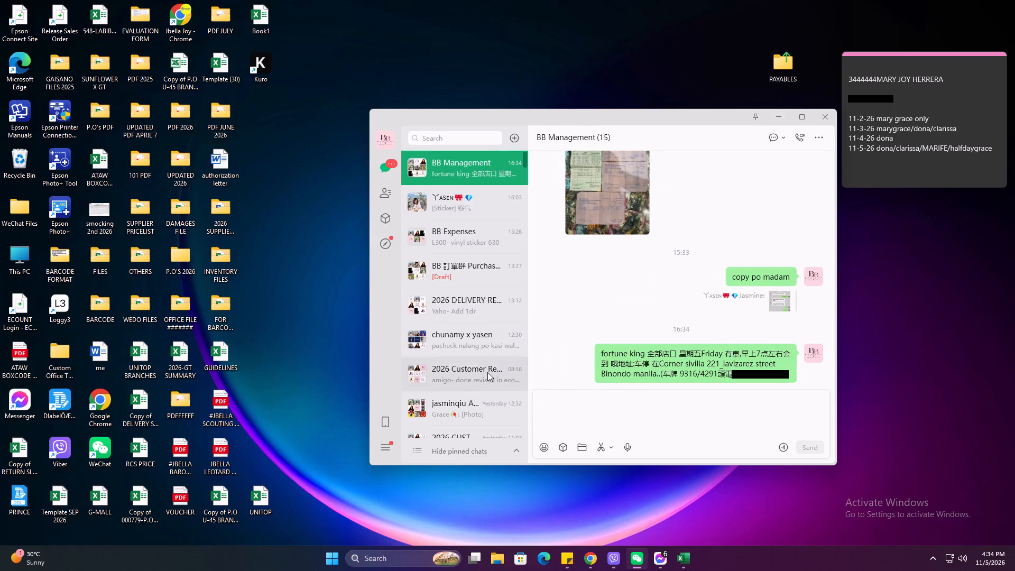
# Clear the unsent draft in the BB 訂單群 Purchase Order chat and collapse the pinned chats.
pyautogui.click(480, 294)
pyautogui.click(484, 270)
pyautogui.press('BackSpace')
pyautogui.press('BackSpace')
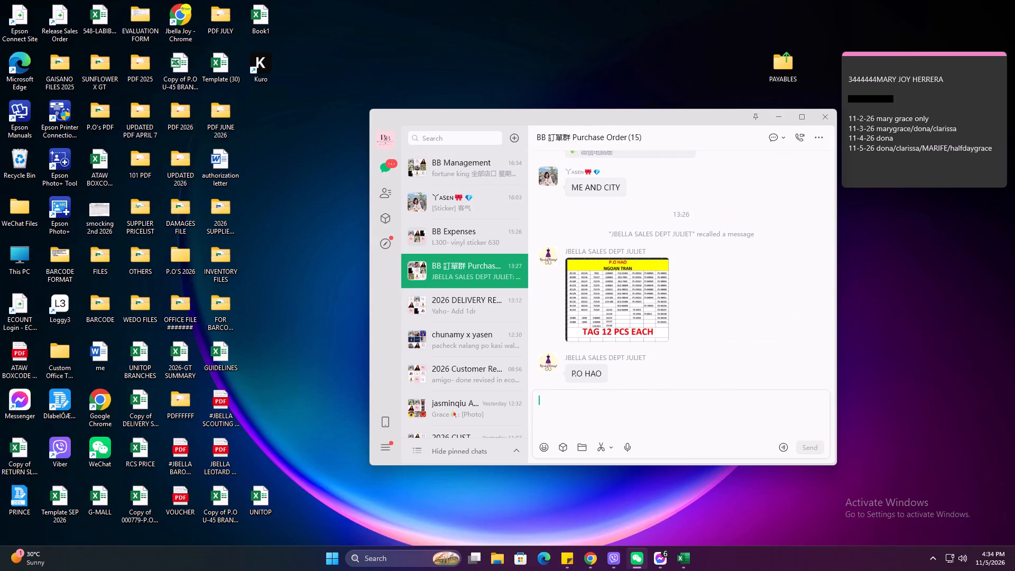
pyautogui.click(487, 452)
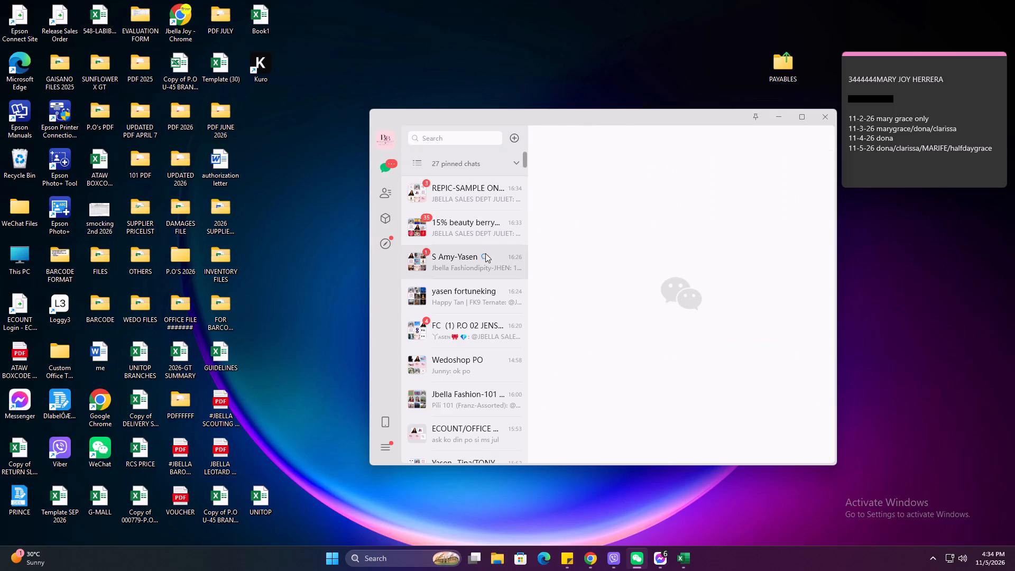
pyautogui.click(482, 267)
pyautogui.scroll(-6, 482, 267)
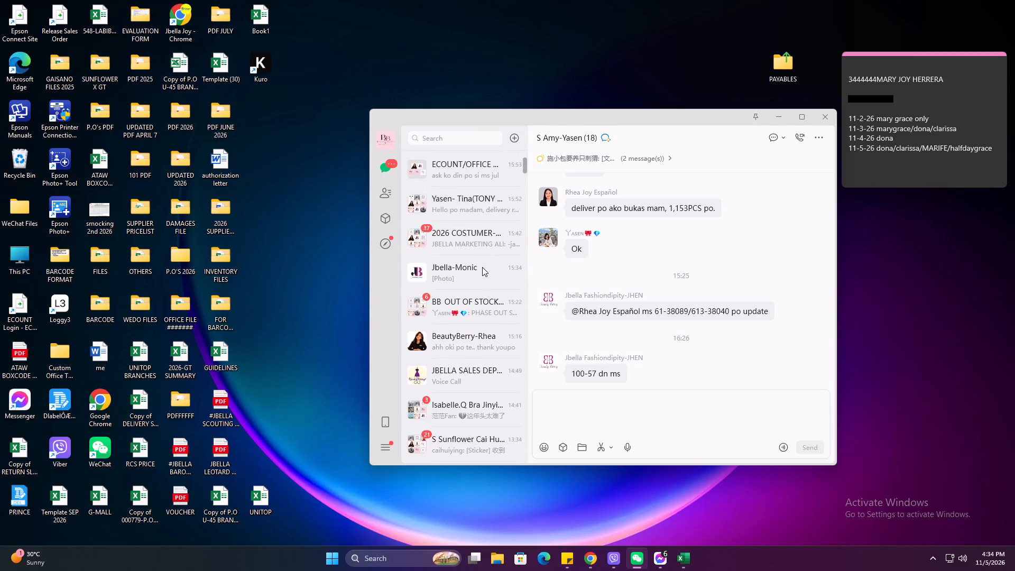
pyautogui.scroll(-1, 478, 339)
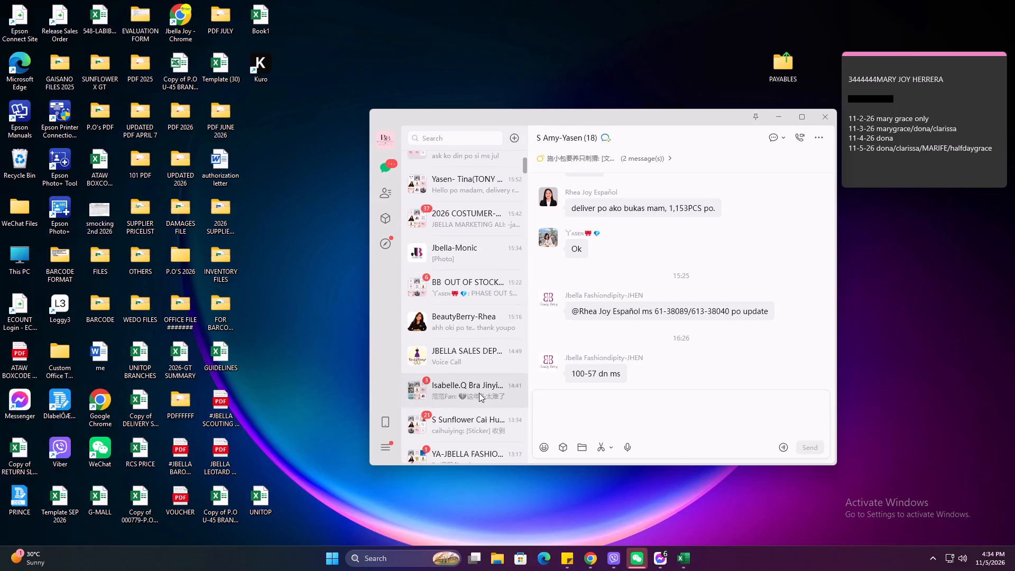
pyautogui.click(479, 394)
pyautogui.rightClick(609, 355)
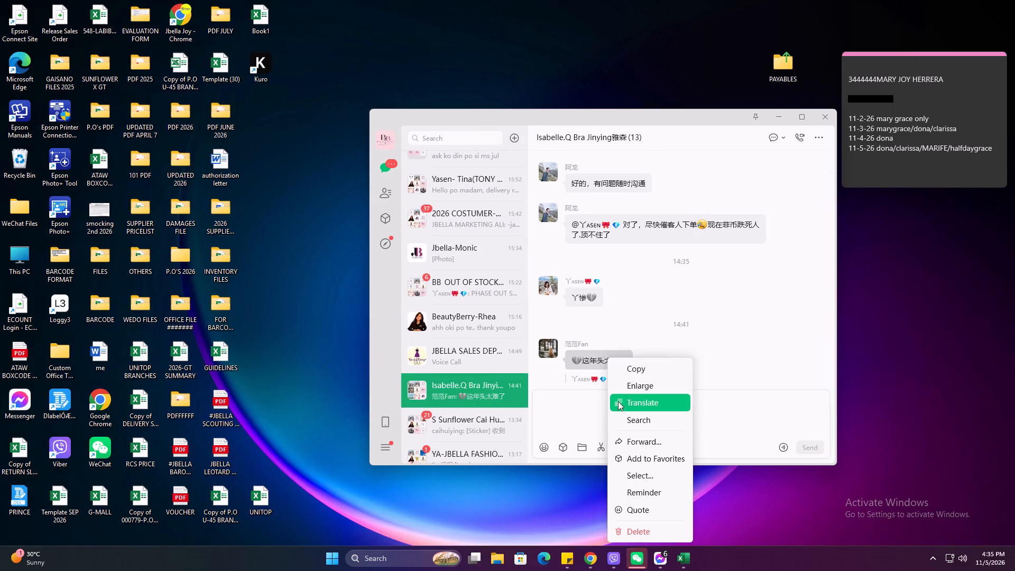
pyautogui.click(618, 403)
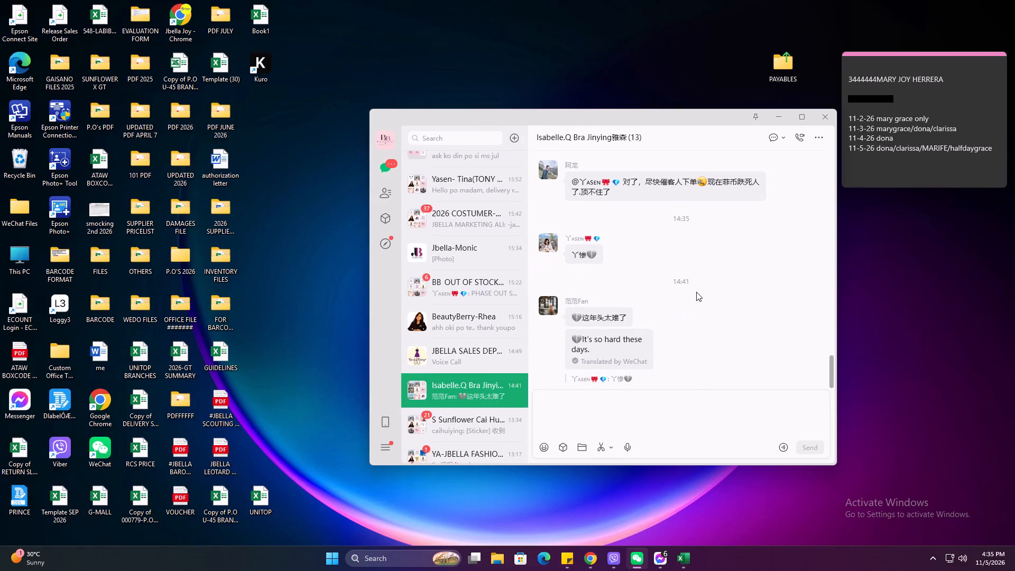
pyautogui.scroll(2, 696, 292)
pyautogui.rightClick(676, 244)
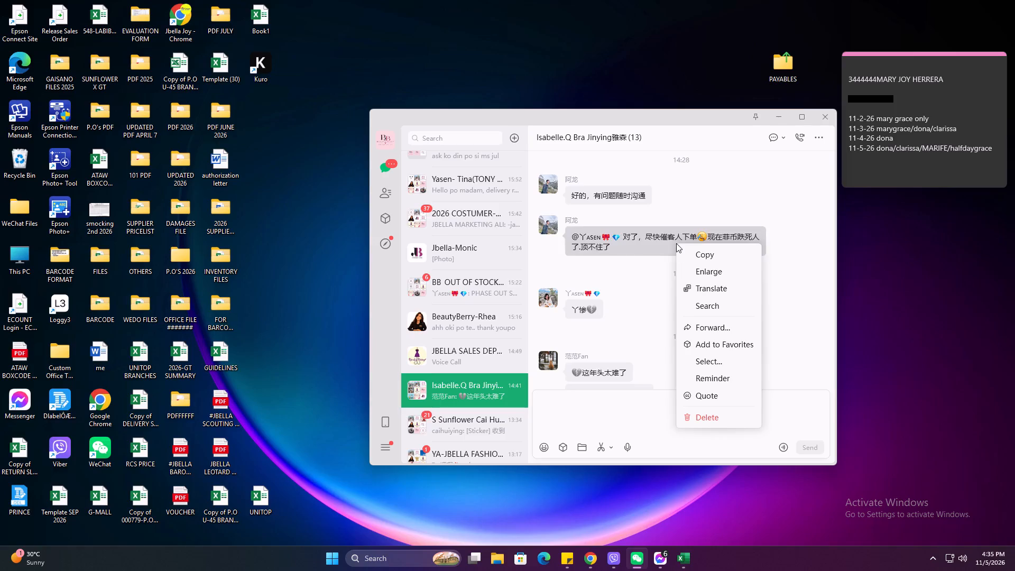
pyautogui.click(686, 291)
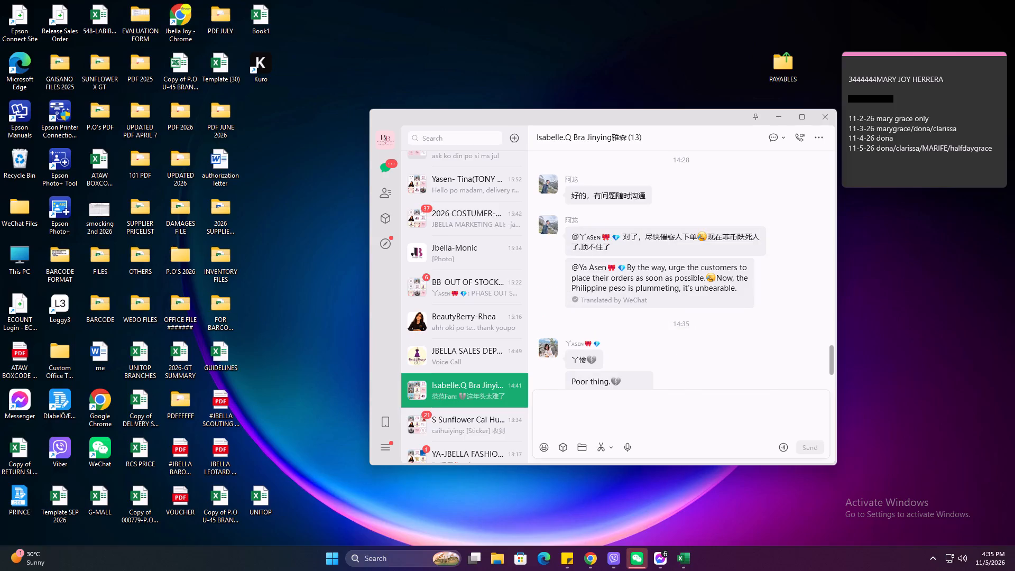
# Translate the 14:28 reply and the BABY BRA message above it, and read through the surrounding conversation.
pyautogui.rightClick(603, 196)
pyautogui.click(610, 238)
pyautogui.scroll(2, 613, 238)
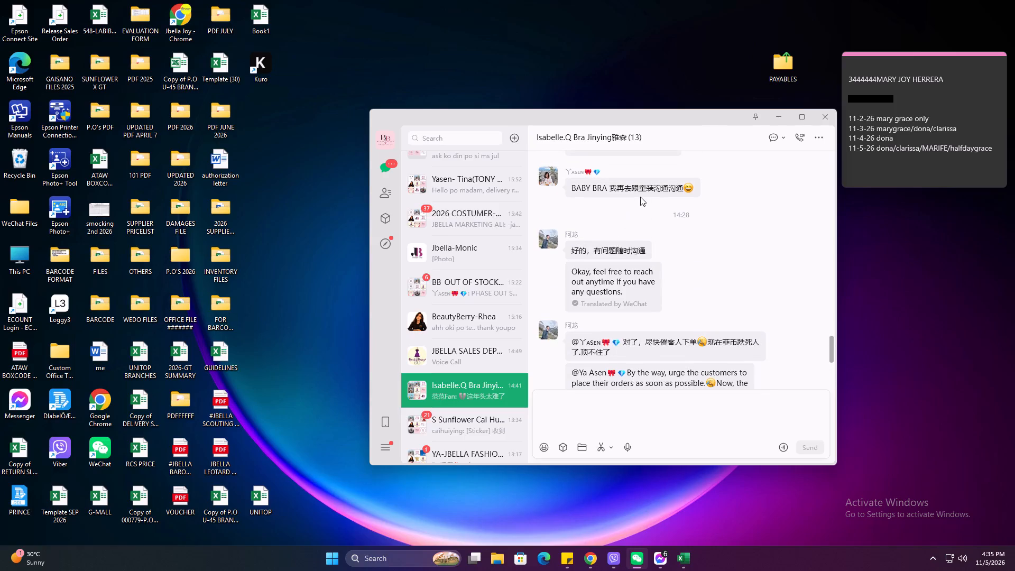
pyautogui.rightClick(649, 185)
pyautogui.click(658, 234)
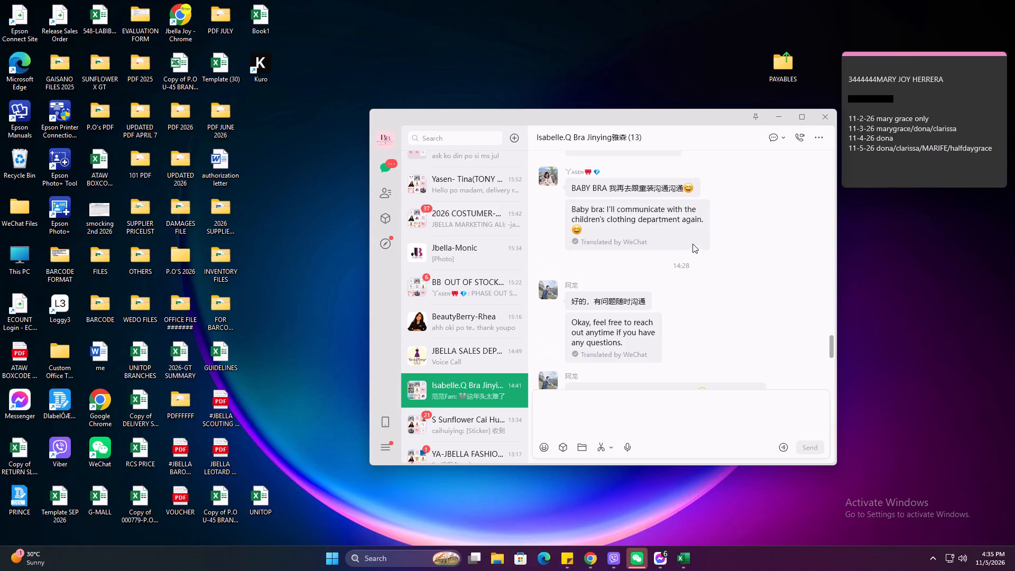
pyautogui.scroll(5, 693, 241)
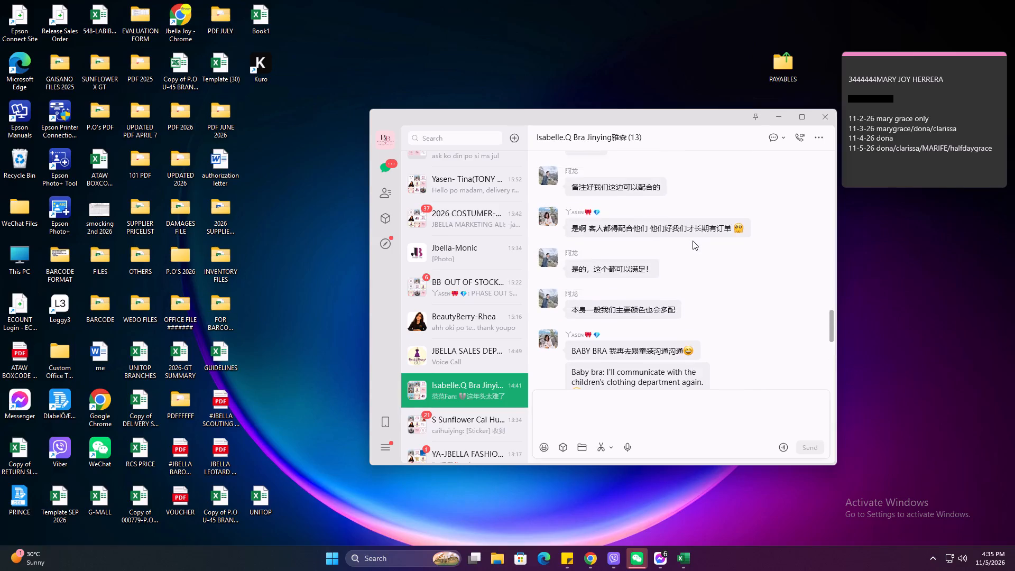
pyautogui.scroll(3, 693, 241)
pyautogui.scroll(-9, 693, 241)
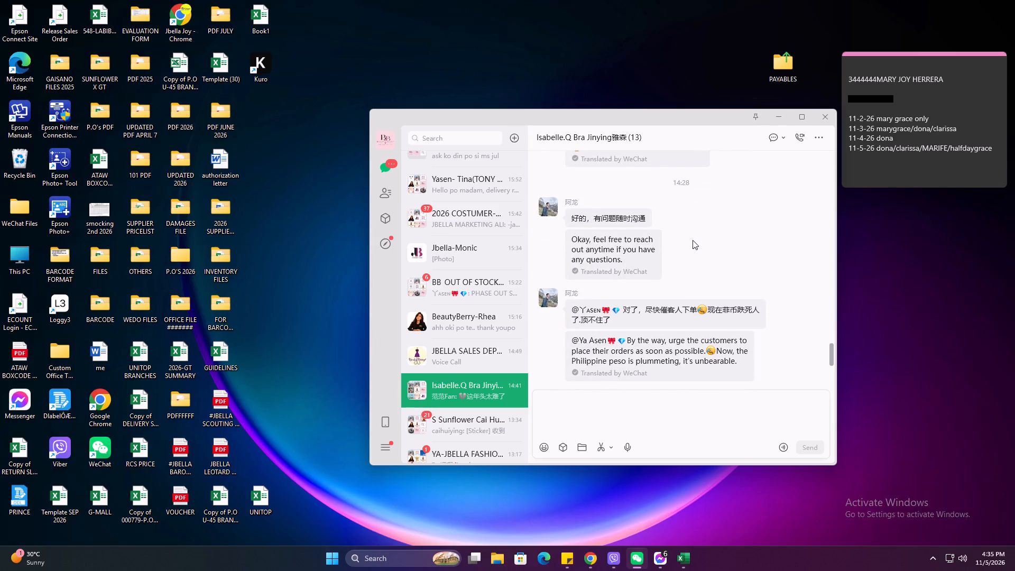
pyautogui.scroll(-1, 693, 240)
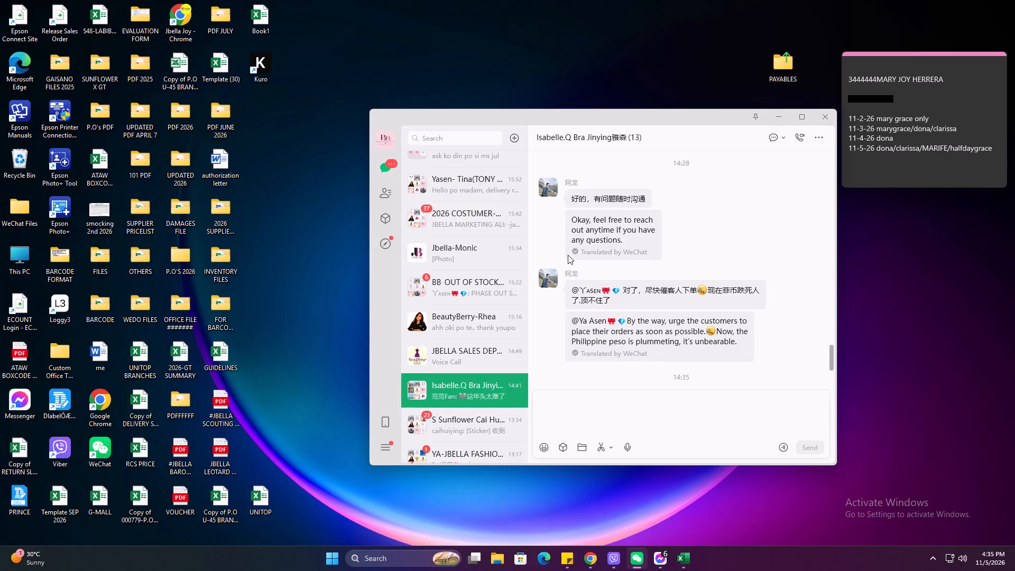
pyautogui.scroll(18, 536, 240)
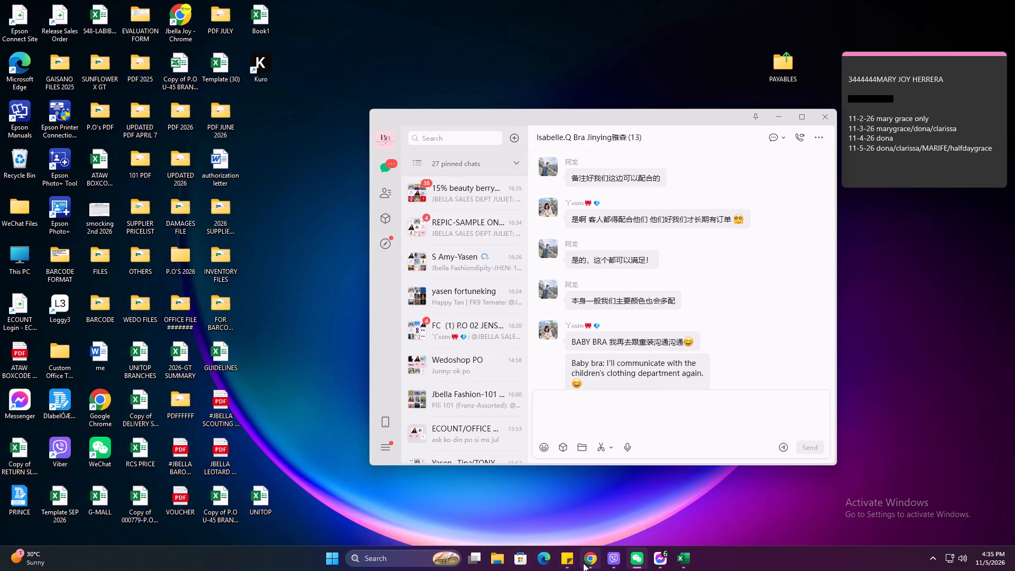
# Switch to Chrome and search the undelivered sales in the other Sales List tab for WENZH.
pyautogui.click(597, 566)
pyautogui.scroll(-8, 468, 298)
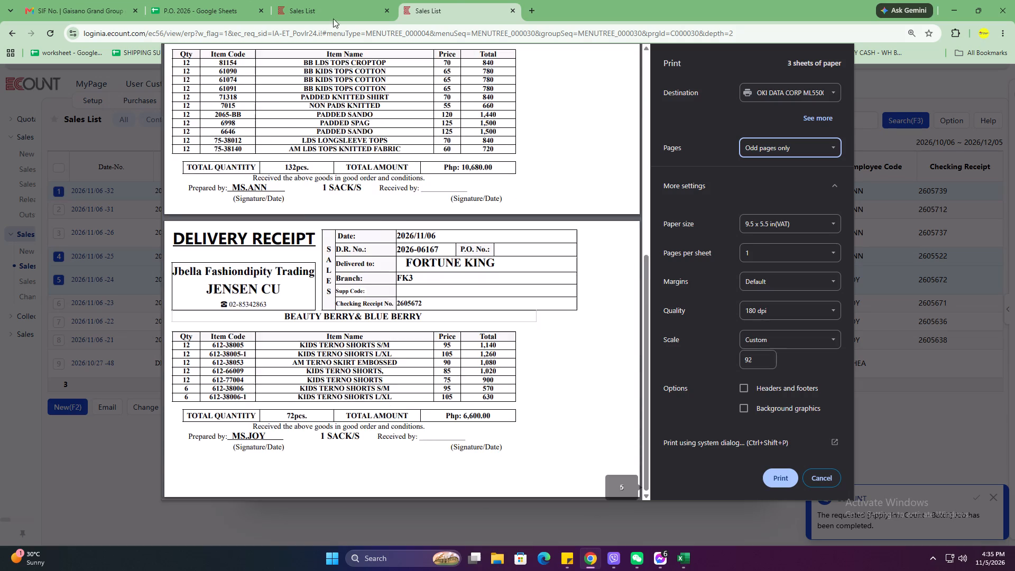
pyautogui.click(327, 0)
pyautogui.click(834, 116)
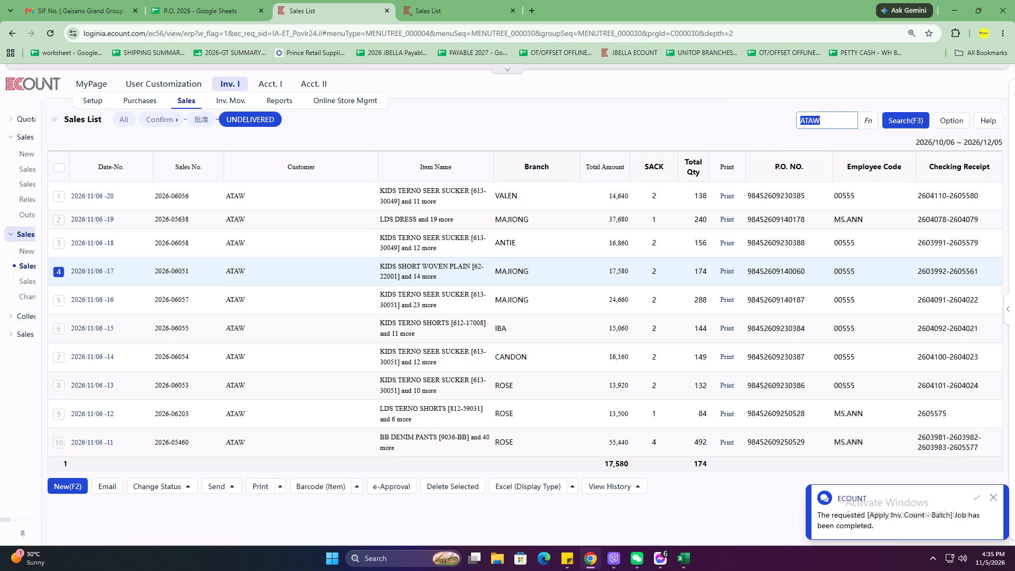
pyautogui.write('WENZH')
pyautogui.press('Return')
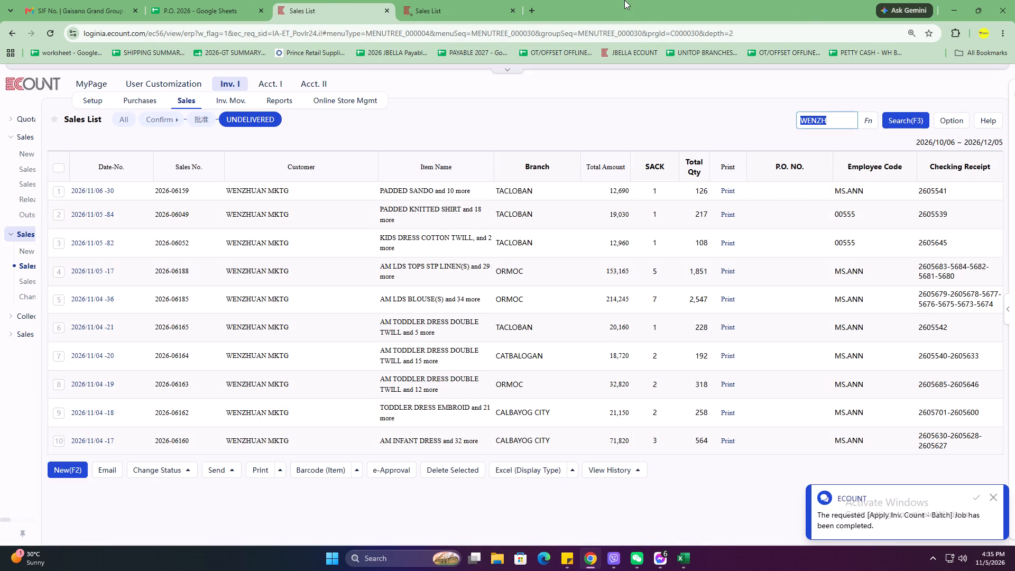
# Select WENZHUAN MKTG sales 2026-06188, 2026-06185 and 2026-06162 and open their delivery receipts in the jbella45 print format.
pyautogui.scroll(6, 422, 385)
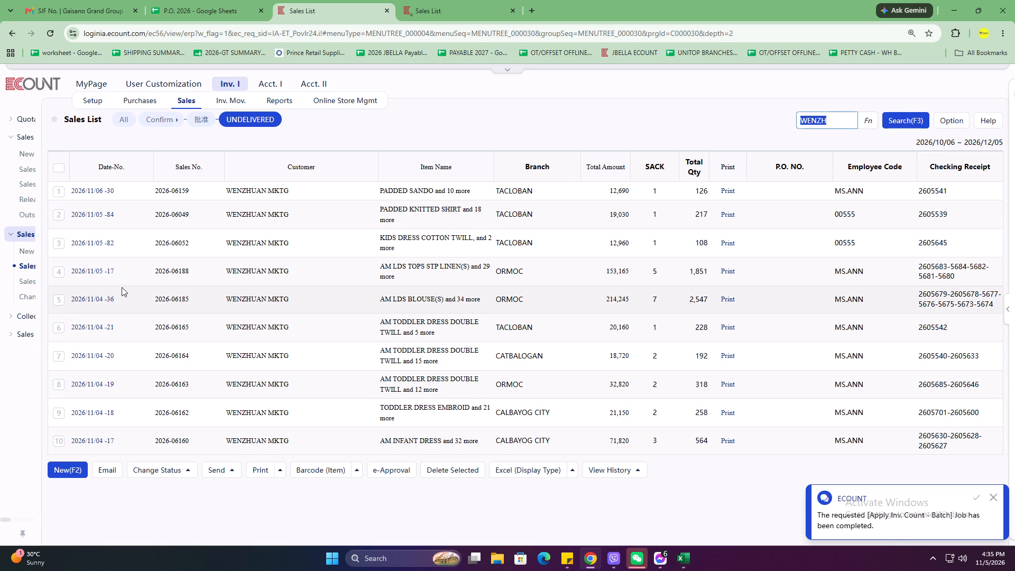
pyautogui.click(64, 296)
pyautogui.click(60, 269)
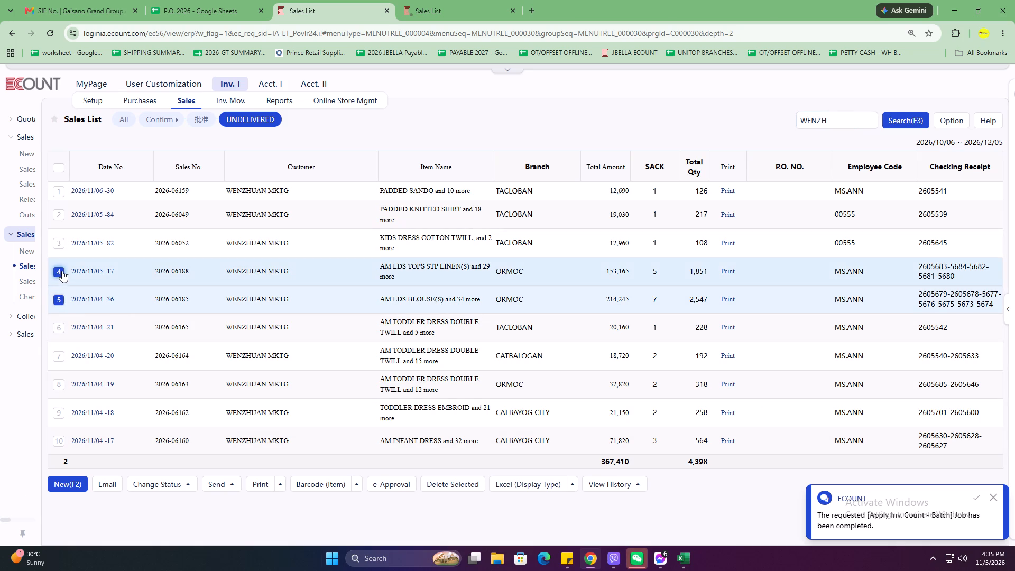
pyautogui.scroll(4, 73, 327)
pyautogui.click(60, 413)
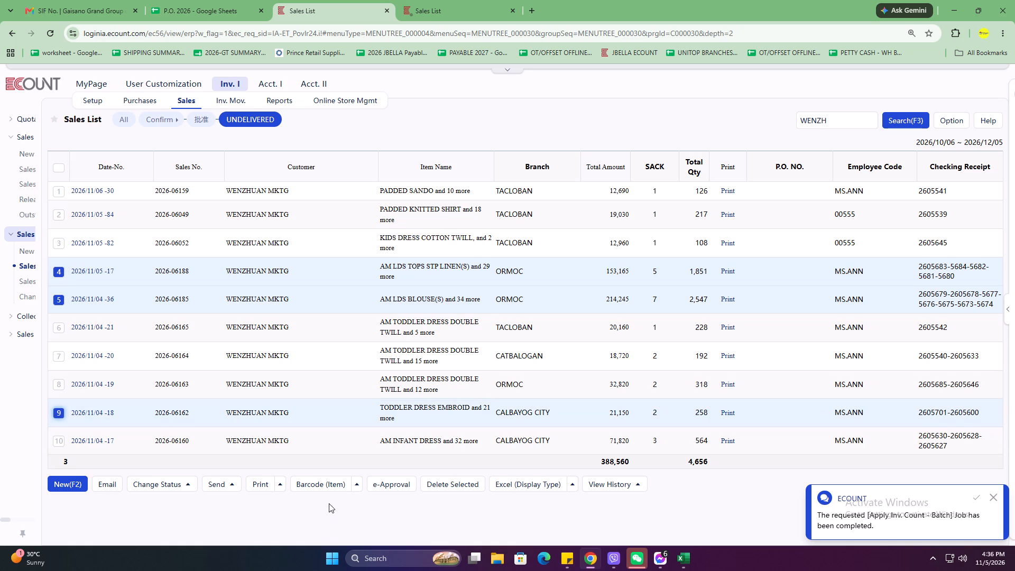
pyautogui.click(264, 487)
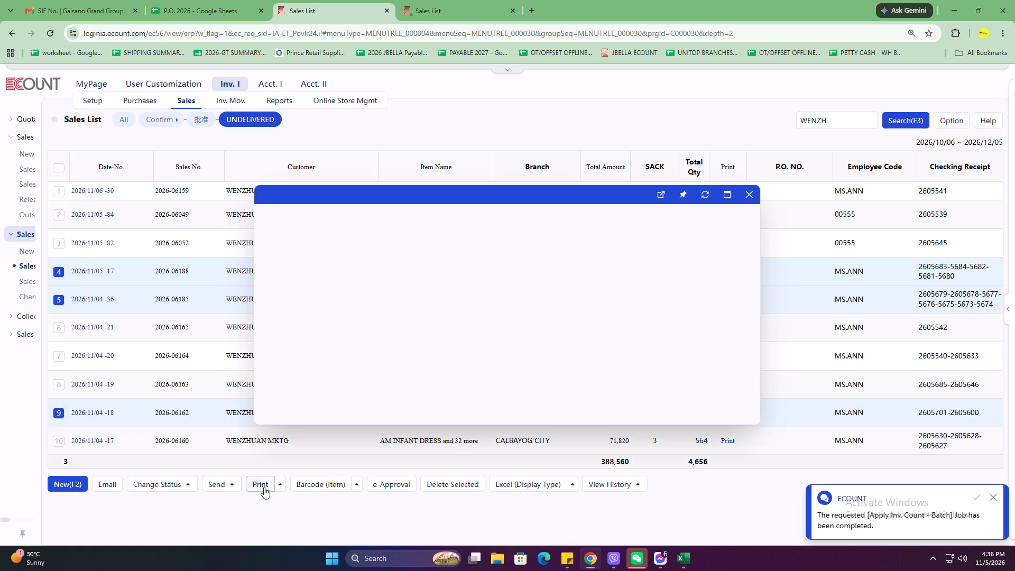
pyautogui.click(298, 483)
pyautogui.scroll(-4, 320, 420)
pyautogui.click(332, 364)
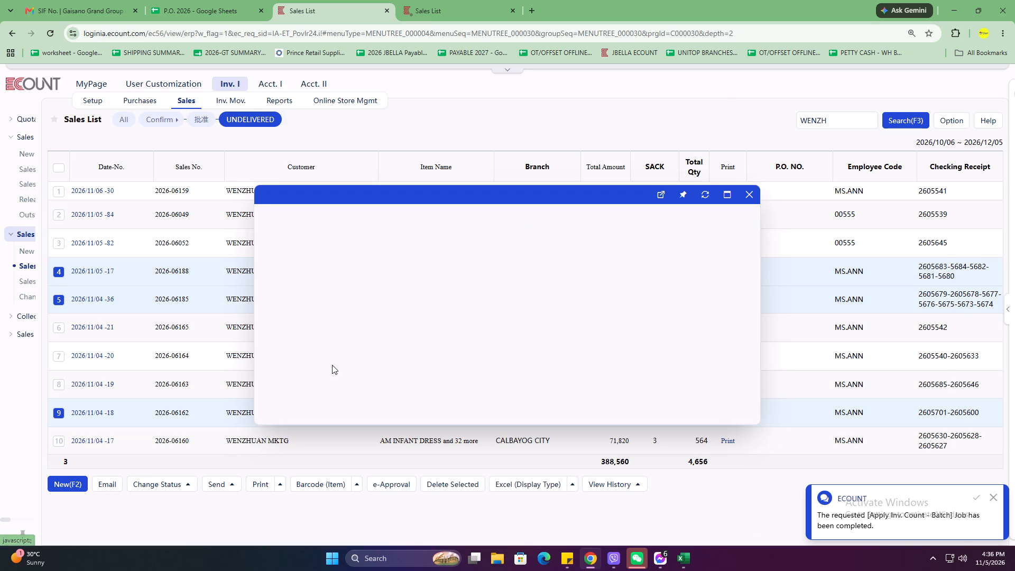
# Print the three selected delivery receipts on Letter 8 1/2 x 11 in paper, checking the preview first, and close the sales slip.
pyautogui.scroll(-5, 396, 336)
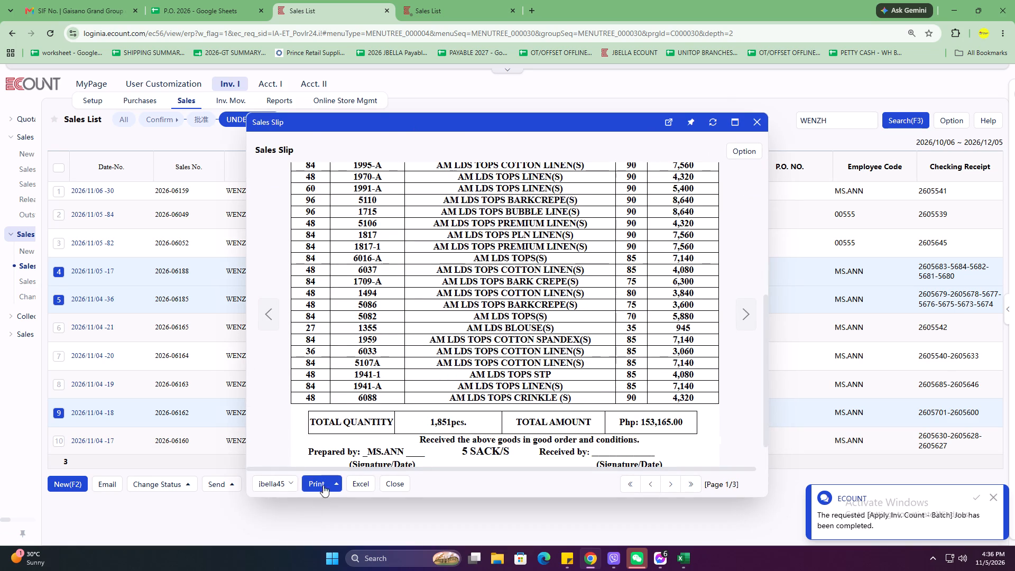
pyautogui.click(325, 484)
pyautogui.scroll(12, 468, 299)
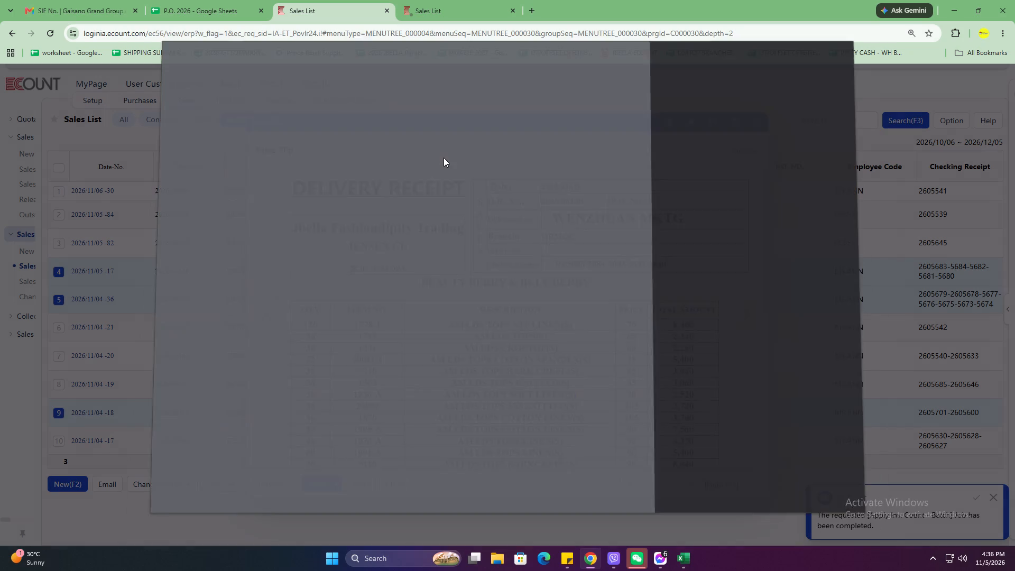
pyautogui.click(753, 178)
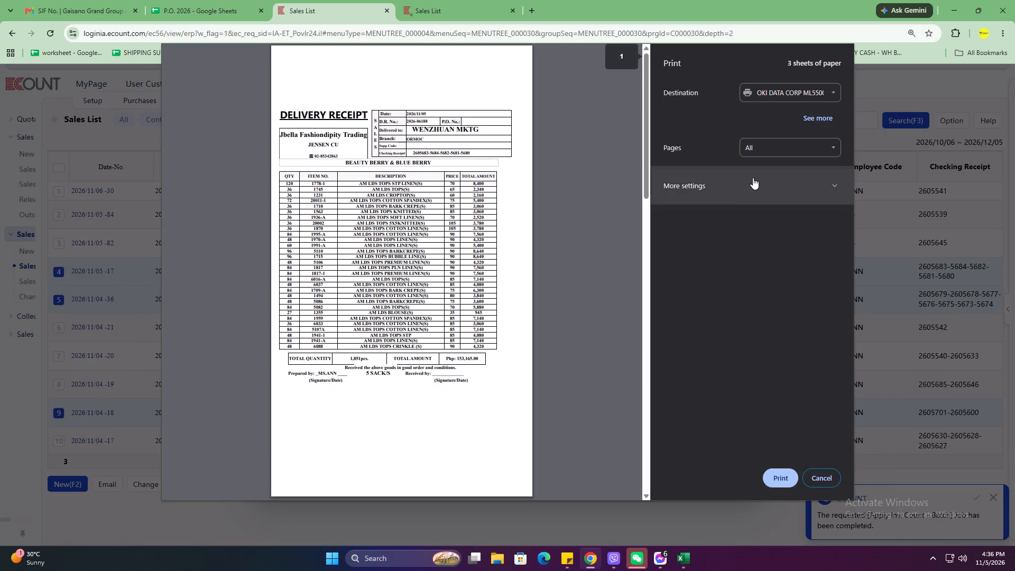
pyautogui.click(768, 232)
pyautogui.press('l')
pyautogui.press('Return')
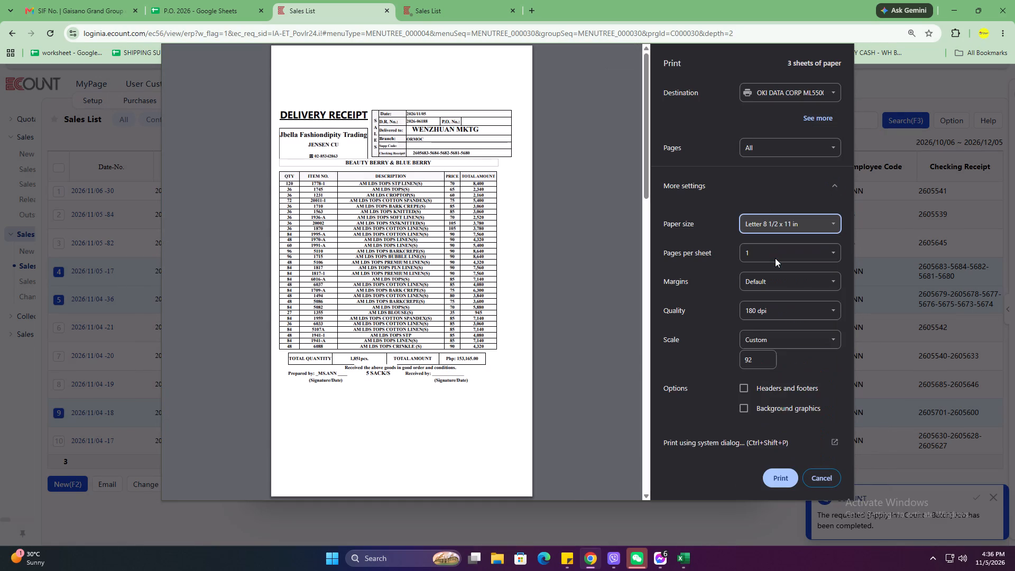
pyautogui.scroll(-20, 723, 429)
pyautogui.scroll(-4, 723, 429)
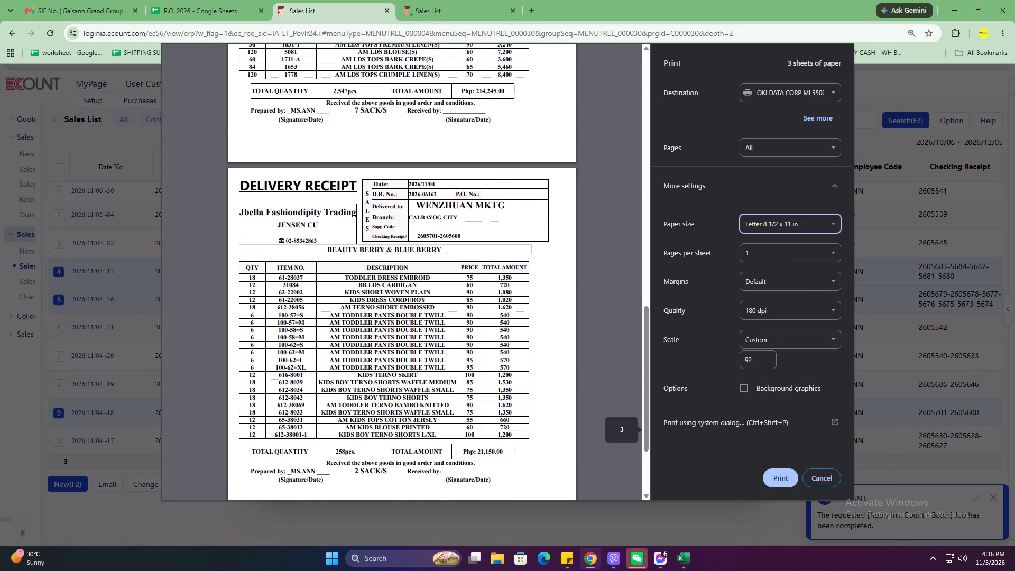
pyautogui.scroll(-7, 368, 309)
pyautogui.click(780, 478)
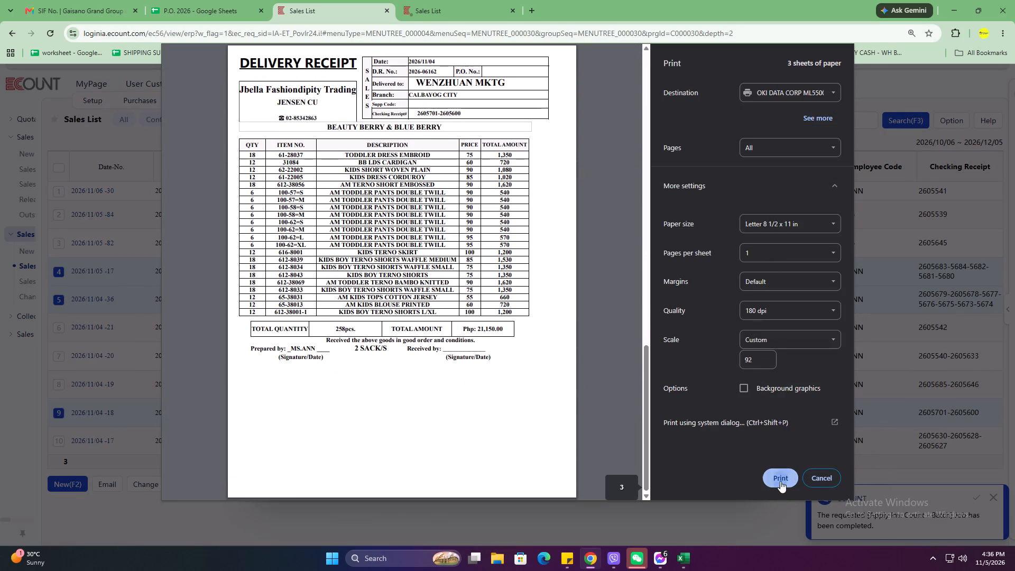
pyautogui.click(758, 122)
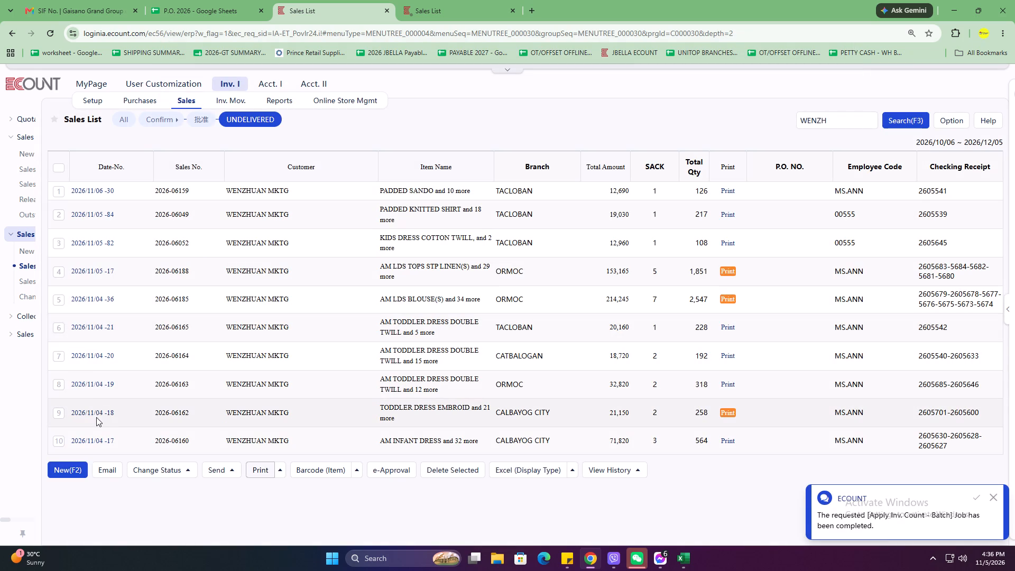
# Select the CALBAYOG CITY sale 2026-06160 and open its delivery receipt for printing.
pyautogui.click(56, 436)
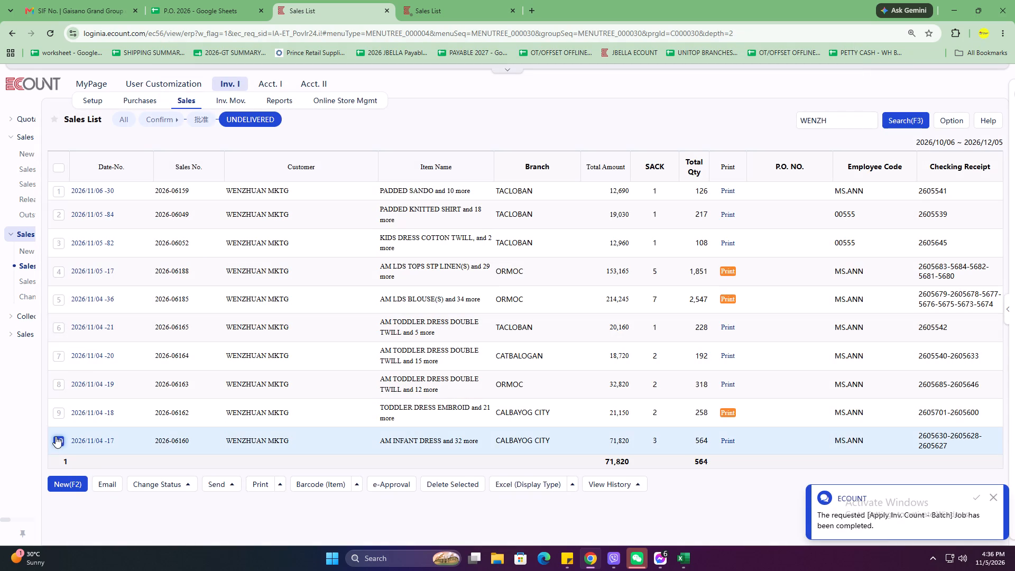
pyautogui.click(260, 486)
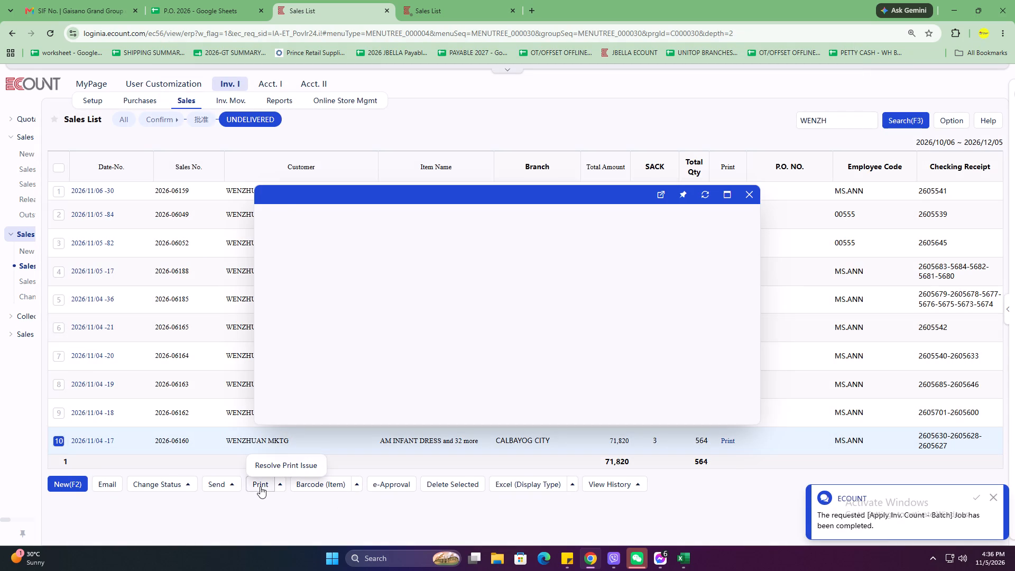
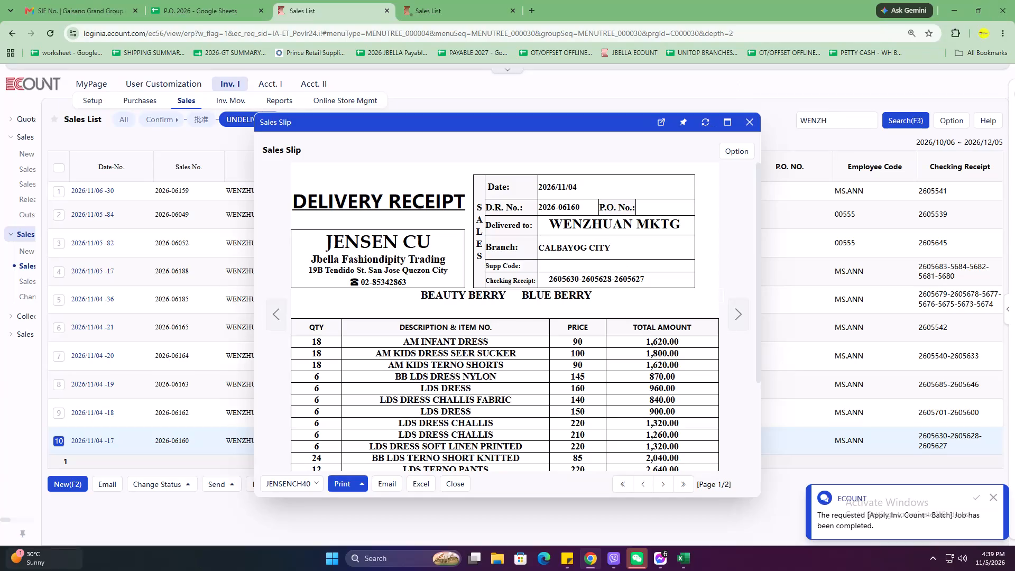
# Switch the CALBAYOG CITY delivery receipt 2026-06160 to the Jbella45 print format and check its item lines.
pyautogui.click(309, 481)
pyautogui.scroll(-4, 334, 418)
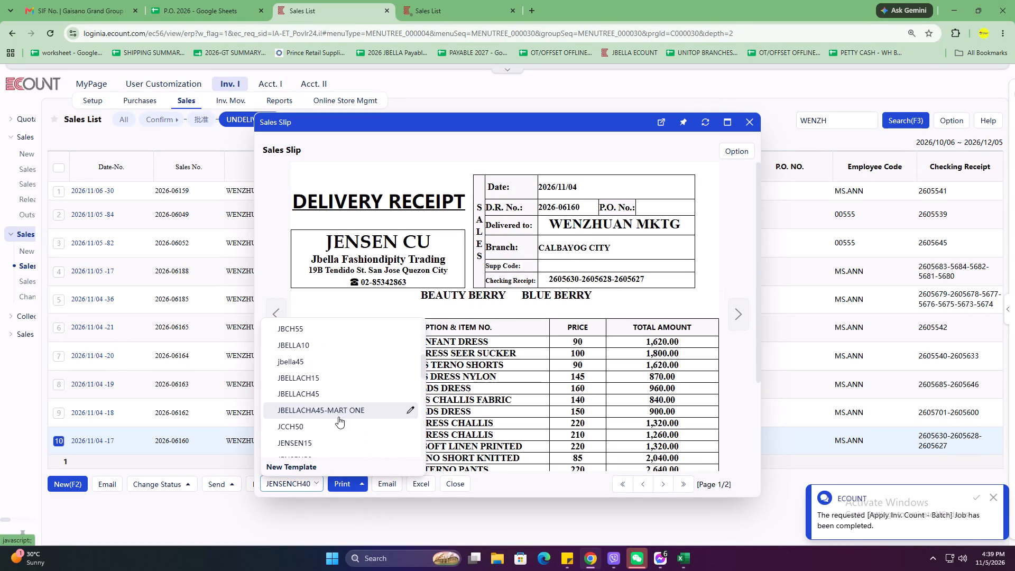
pyautogui.click(350, 362)
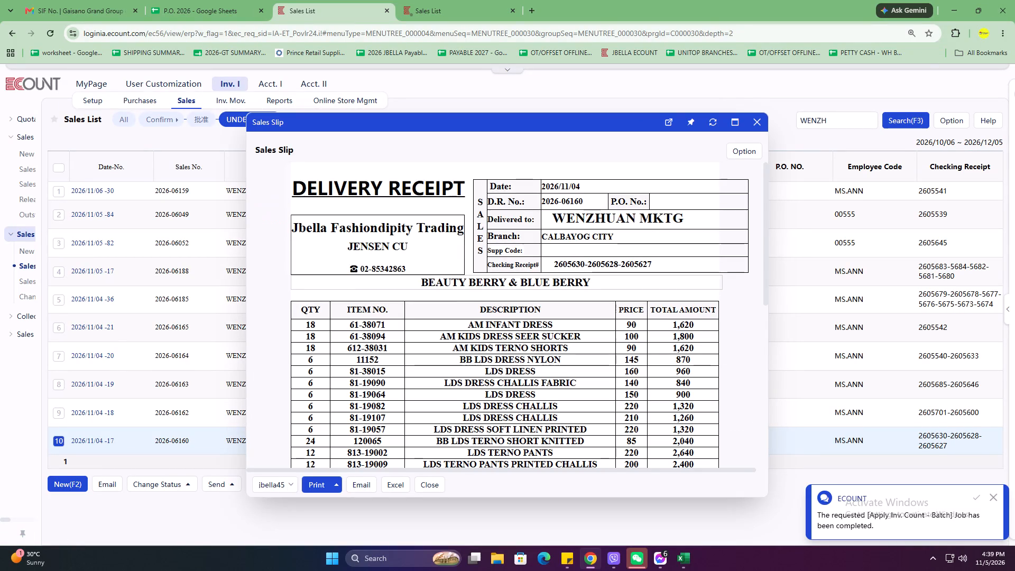
pyautogui.scroll(-12, 425, 356)
pyautogui.scroll(4, 399, 380)
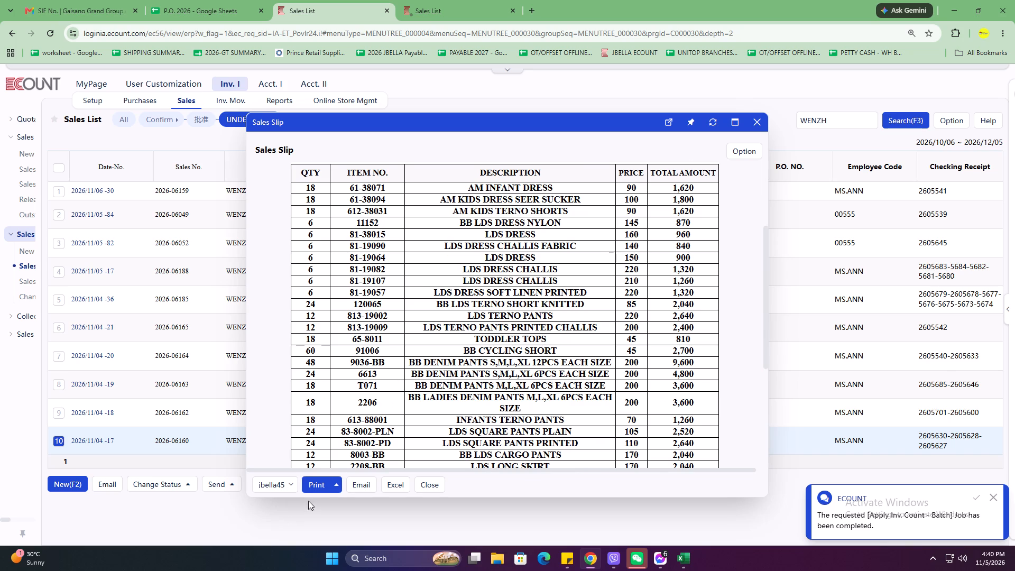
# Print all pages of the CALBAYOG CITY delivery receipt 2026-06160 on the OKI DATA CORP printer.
pyautogui.click(323, 483)
pyautogui.scroll(-2, 323, 483)
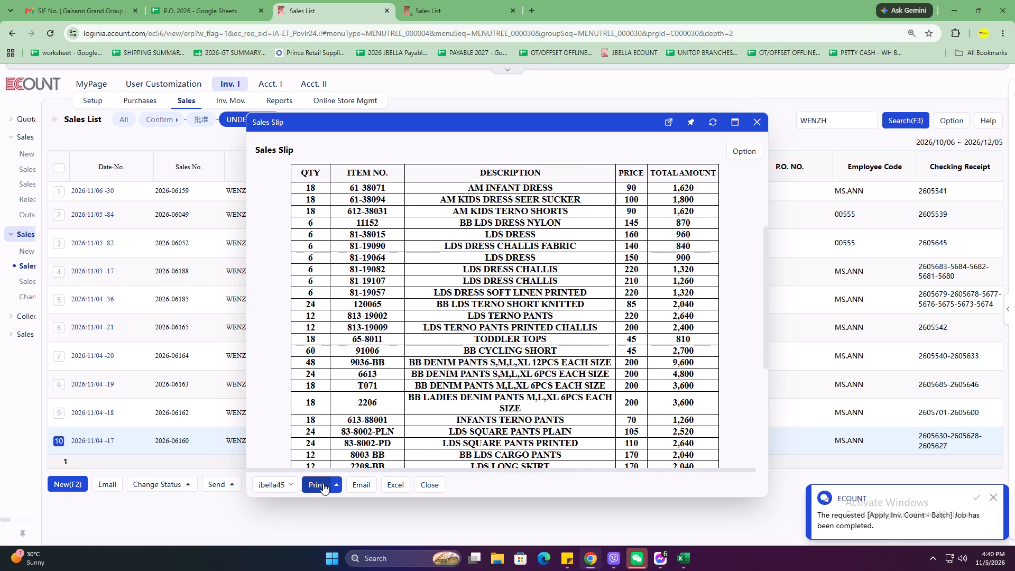
pyautogui.scroll(-2, 419, 438)
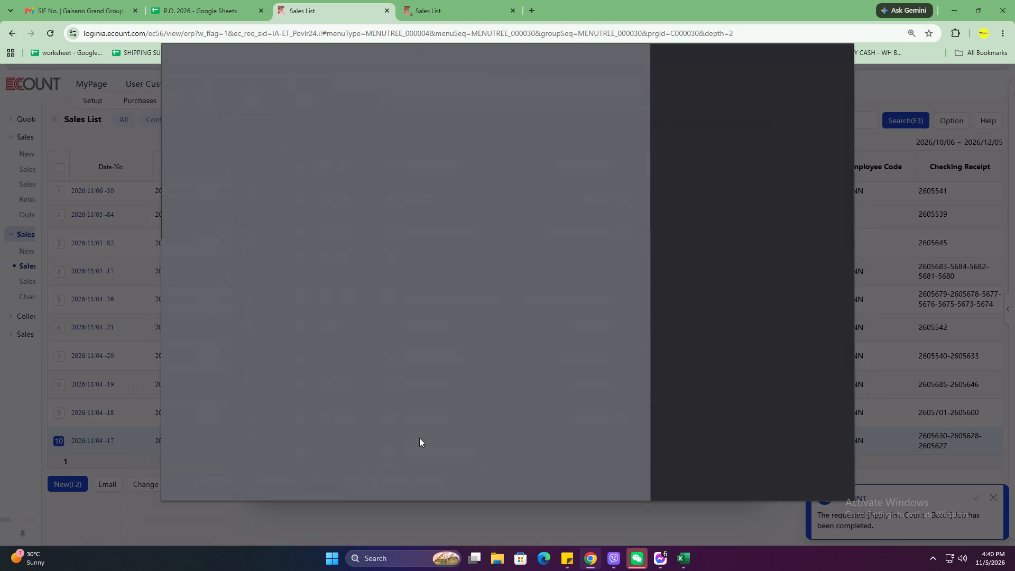
pyautogui.scroll(-8, 501, 400)
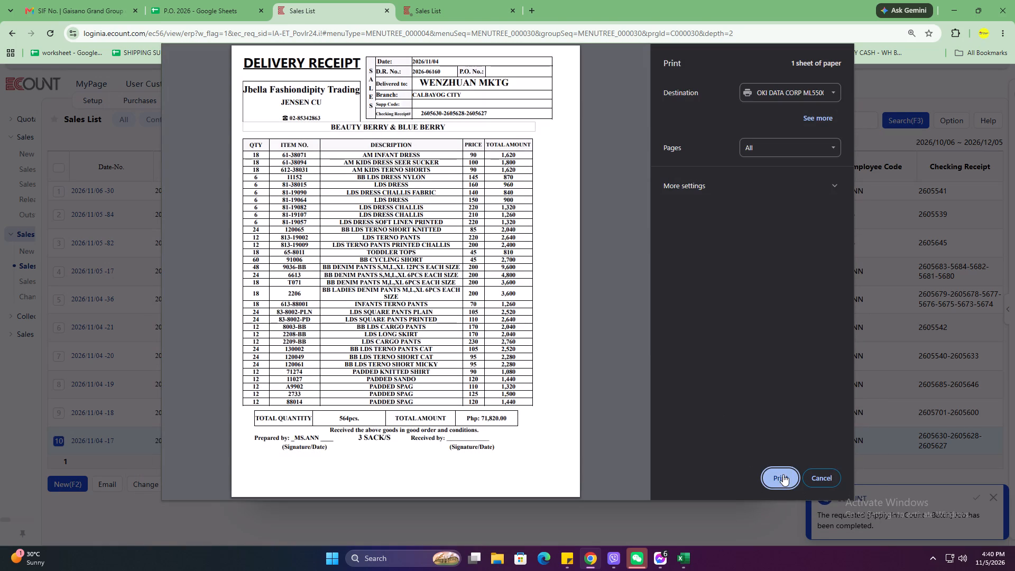
pyautogui.click(783, 476)
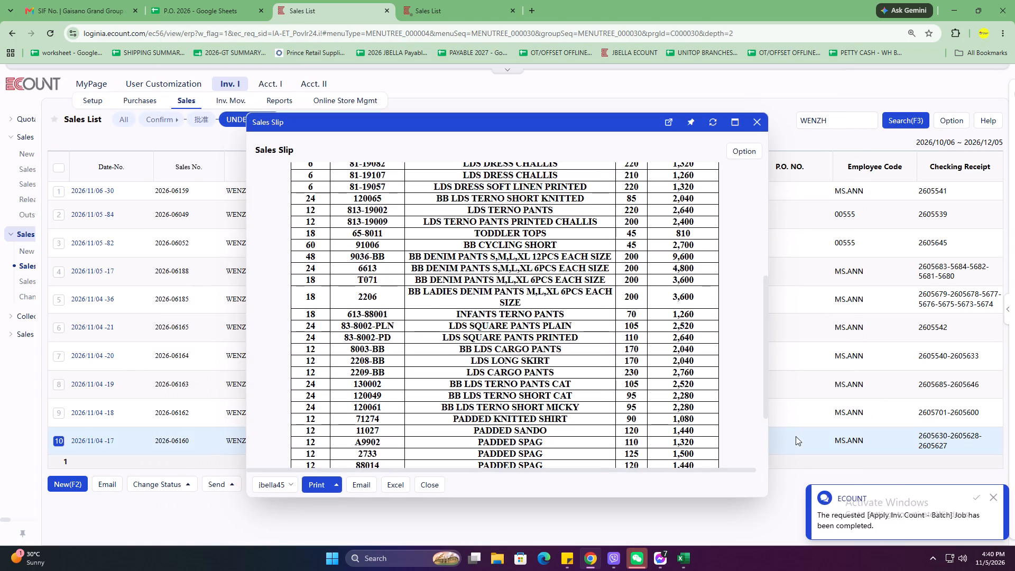
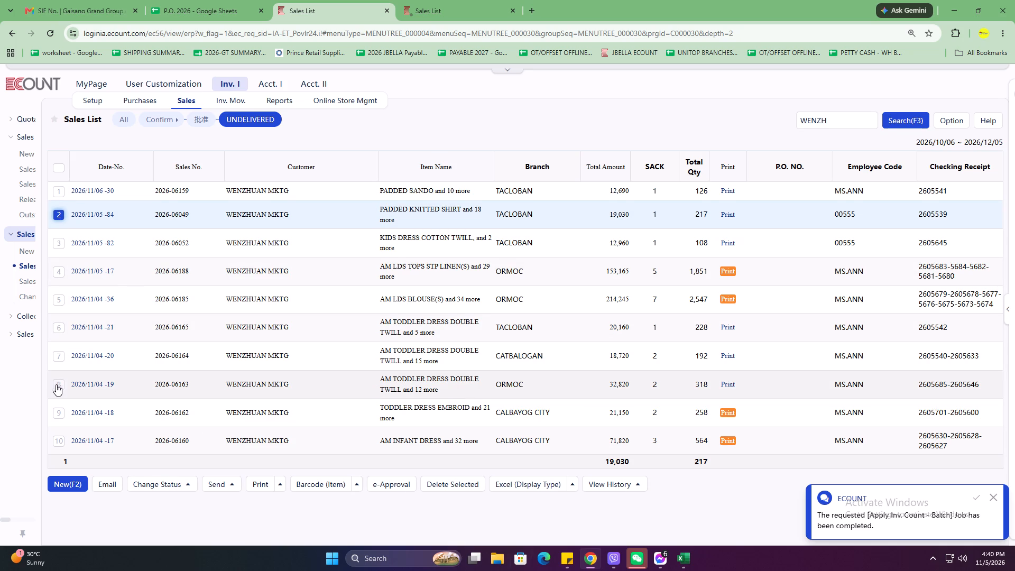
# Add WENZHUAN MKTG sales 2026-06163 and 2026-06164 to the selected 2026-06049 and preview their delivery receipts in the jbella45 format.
pyautogui.click(61, 386)
pyautogui.click(58, 358)
pyautogui.doubleClick(57, 334)
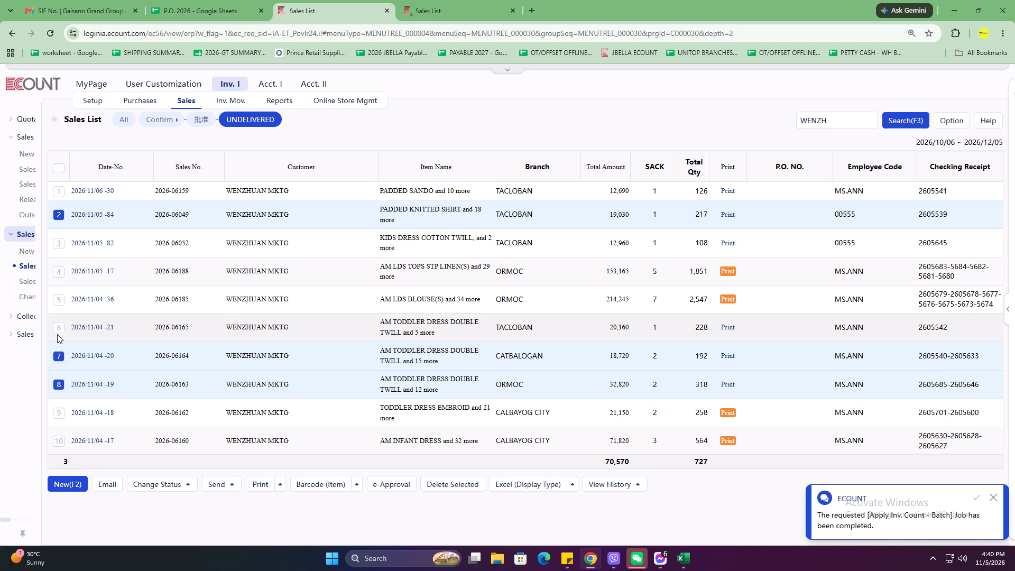
pyautogui.scroll(5, 577, 187)
pyautogui.click(263, 486)
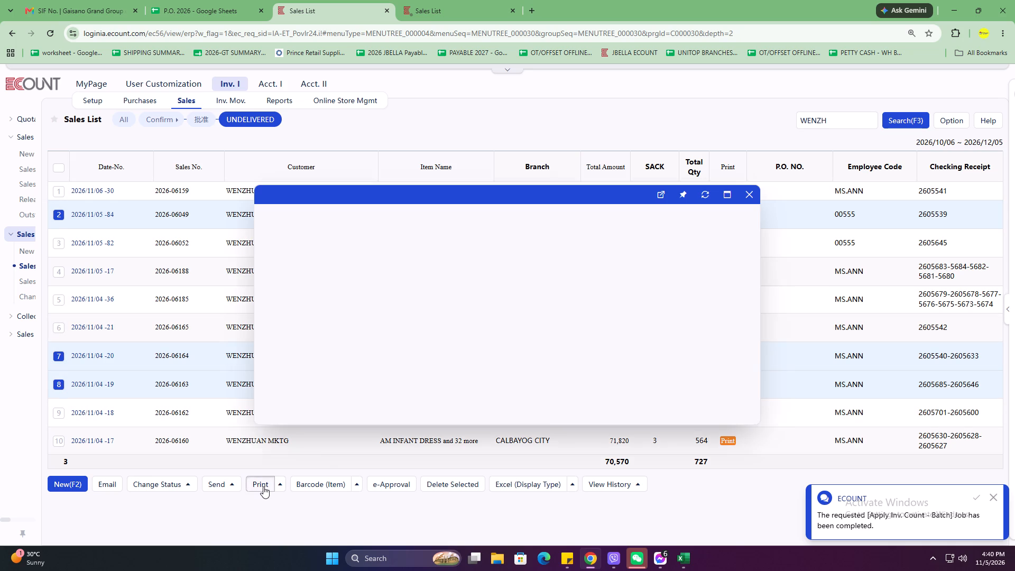
pyautogui.click(282, 484)
pyautogui.scroll(-2, 299, 437)
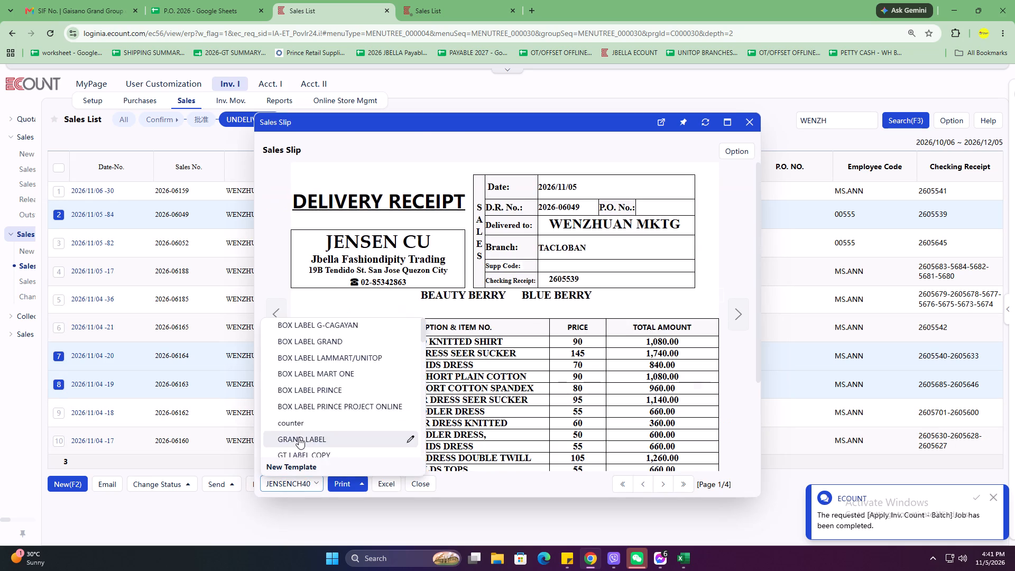
pyautogui.scroll(-1, 299, 437)
pyautogui.click(324, 419)
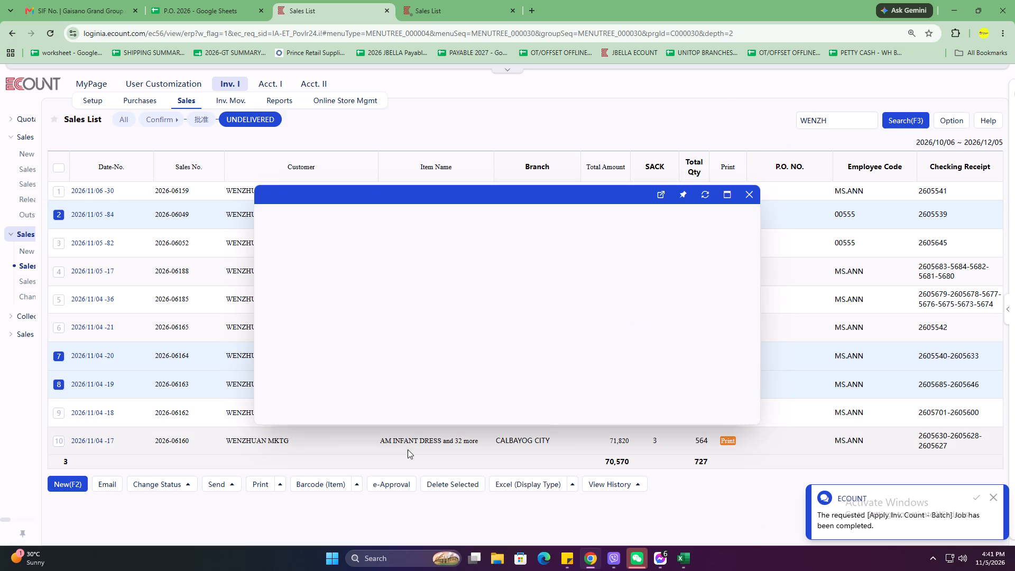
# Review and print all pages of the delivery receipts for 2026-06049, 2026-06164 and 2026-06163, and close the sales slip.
pyautogui.moveTo(612, 127); pyautogui.dragTo(546, 489)
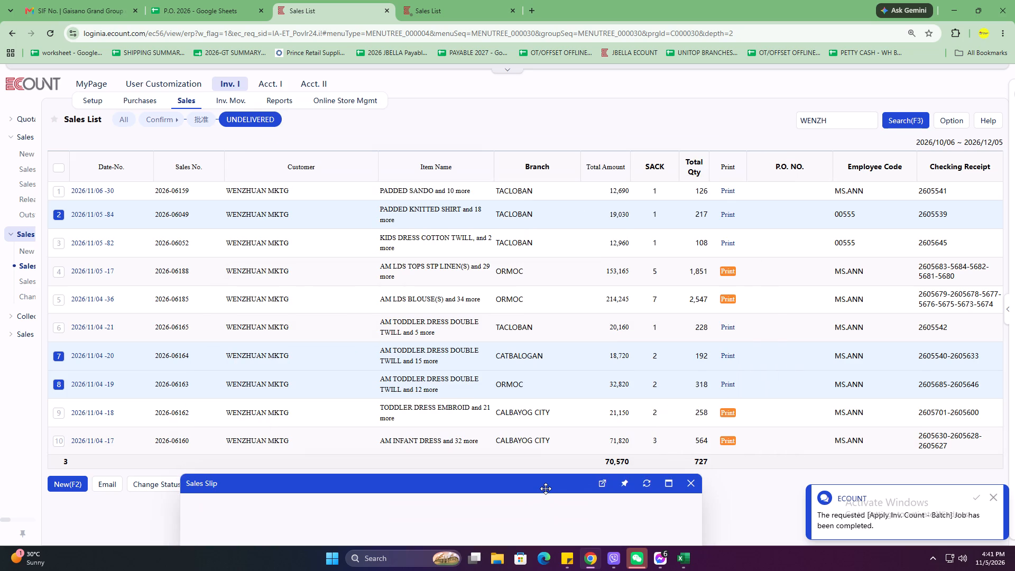
pyautogui.moveTo(546, 489); pyautogui.dragTo(622, 107)
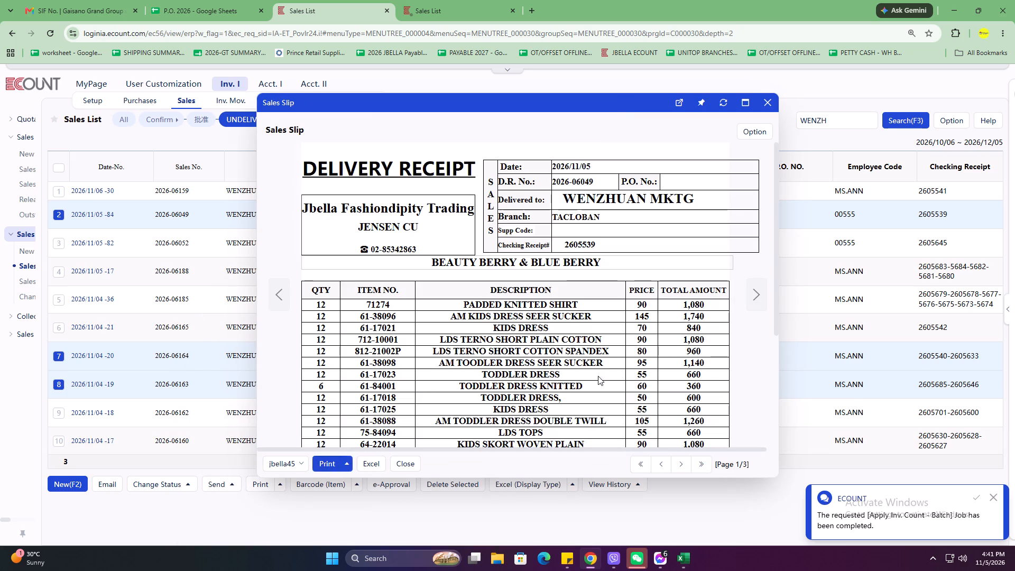
pyautogui.click(330, 471)
pyautogui.click(330, 465)
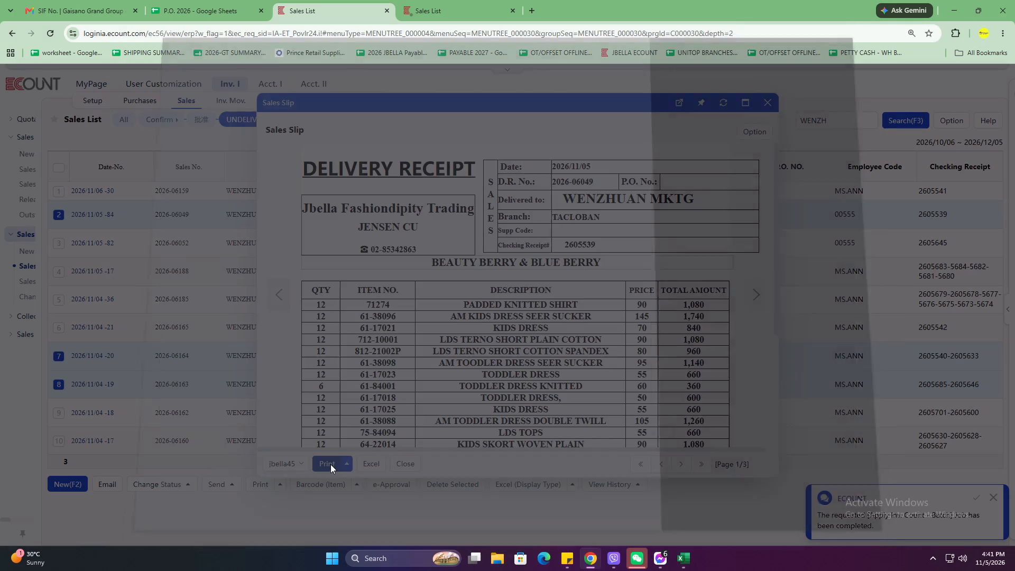
pyautogui.scroll(-20, 518, 273)
pyautogui.scroll(-4, 518, 273)
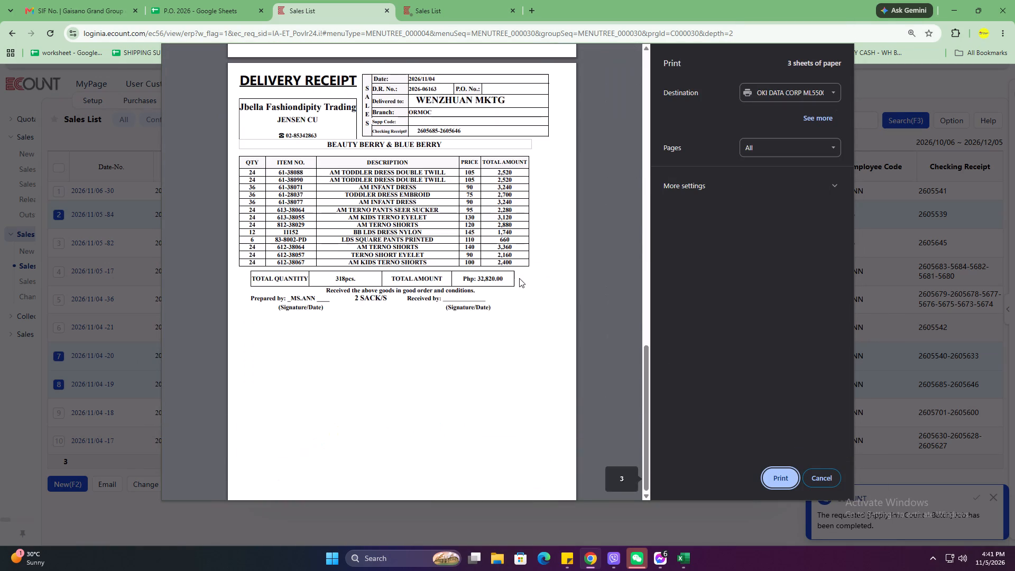
pyautogui.scroll(-2, 519, 278)
pyautogui.click(786, 471)
pyautogui.click(764, 102)
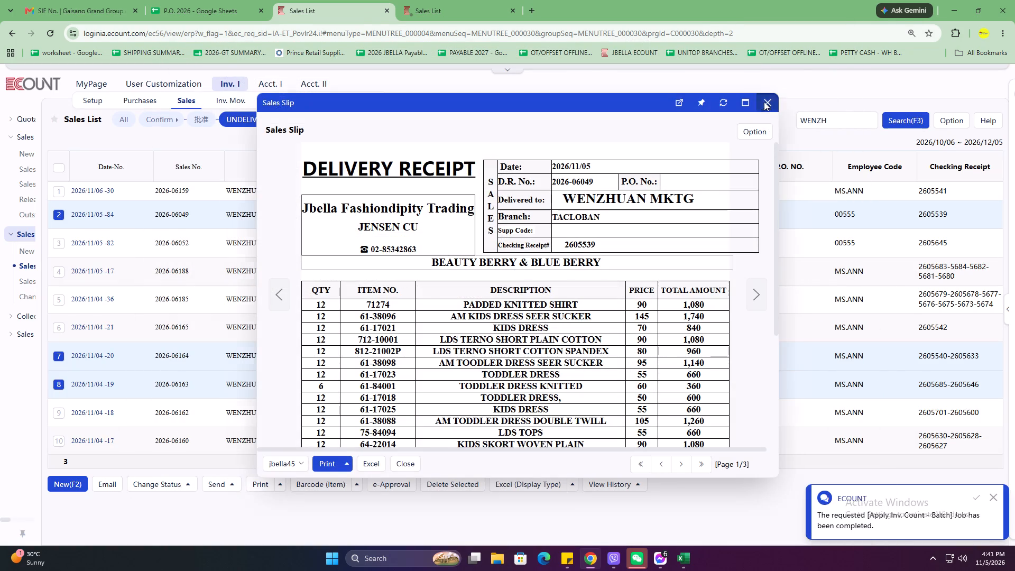
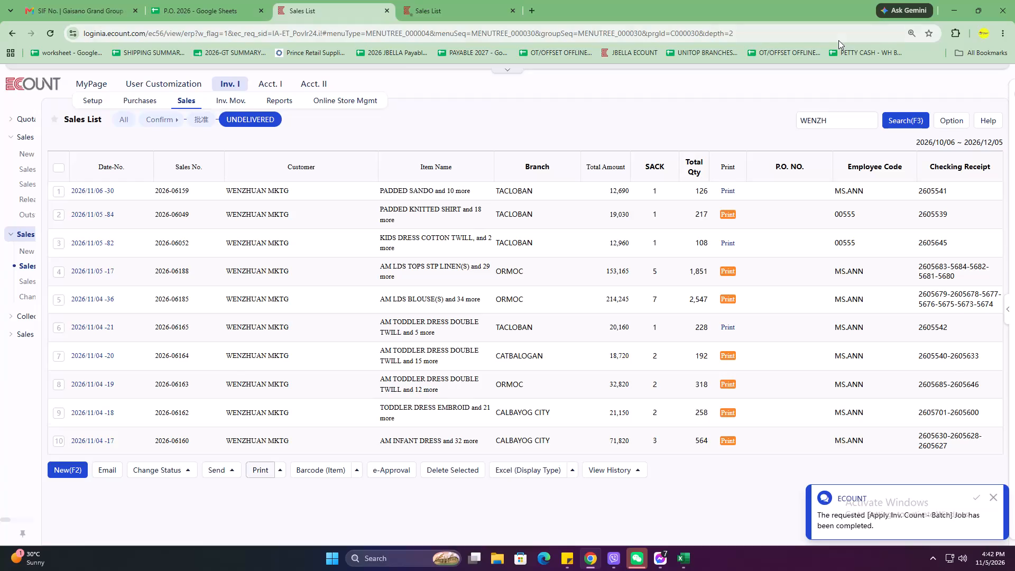
# Open a new browser tab alongside the sales lists.
pyautogui.click(531, 8)
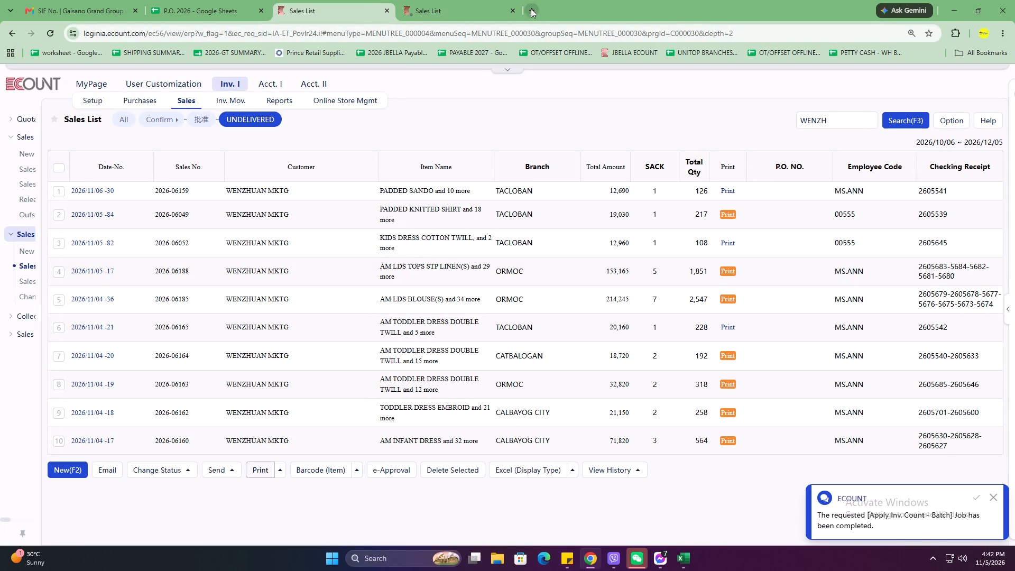
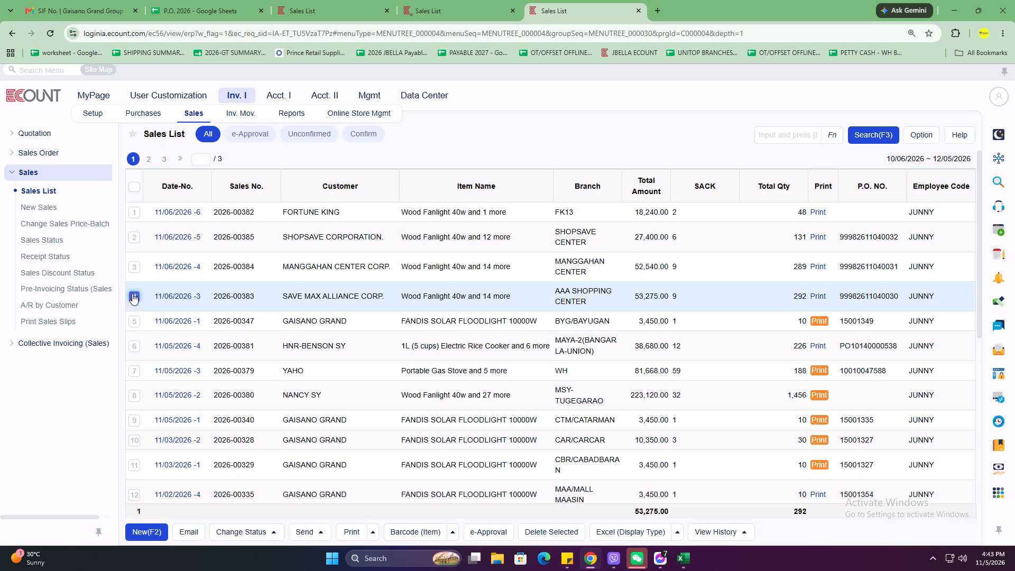
# Add the MANGGAHAN CENTER, SHOPSAVE and FORTUNE KING sales of 11/06/2026 to the selection and open the selected slips for printing.
pyautogui.click(135, 267)
pyautogui.click(135, 235)
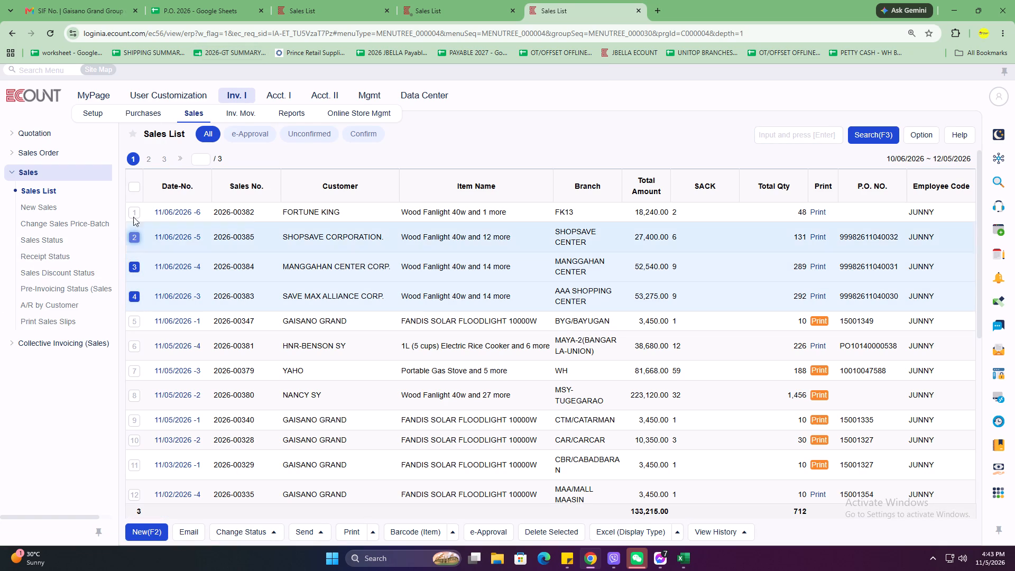
pyautogui.click(134, 209)
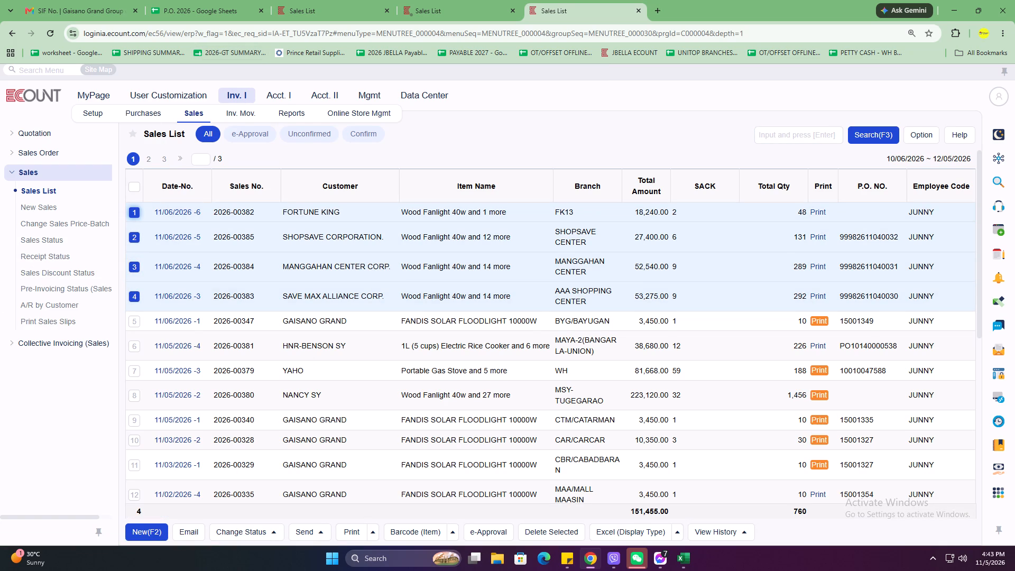
pyautogui.click(354, 533)
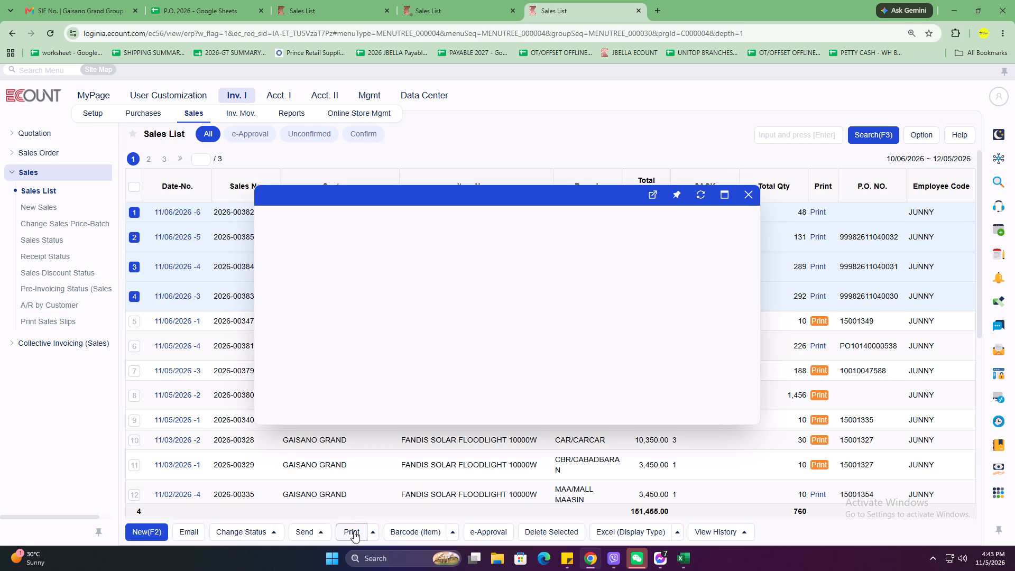
# Switch to Weixin and send the WEDOSHOP MARKETING chat the messages "aaa manggahan alaminos" and "need P.O copy".
pyautogui.click(638, 555)
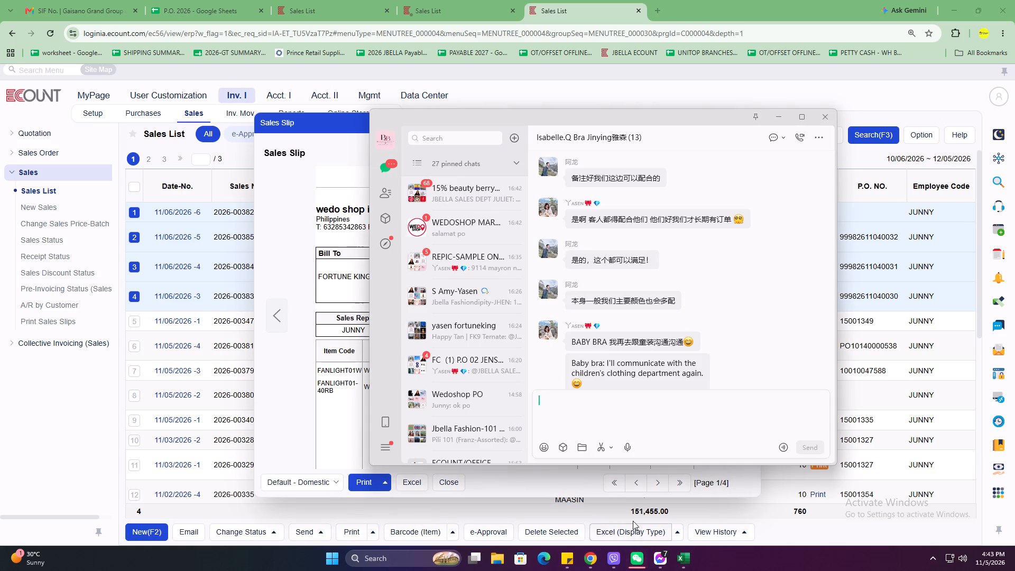
pyautogui.click(453, 238)
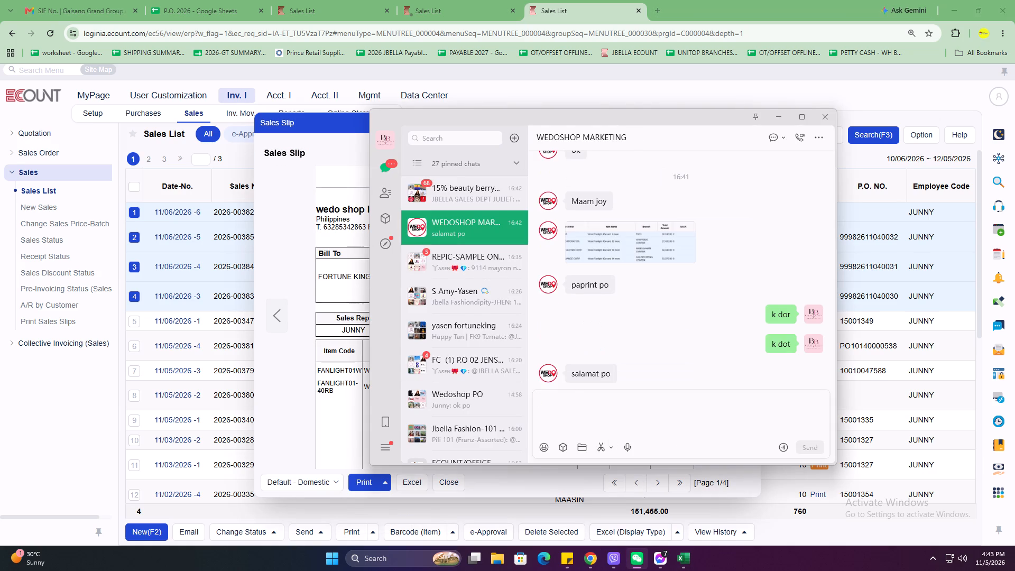
pyautogui.write('aaa')
pyautogui.press('space')
pyautogui.write('mangah')
pyautogui.press('BackSpace')
pyautogui.press('BackSpace')
pyautogui.write('gahan')
pyautogui.press('space')
pyautogui.write('alaminos')
pyautogui.press('Return')
pyautogui.write('need P.O copy')
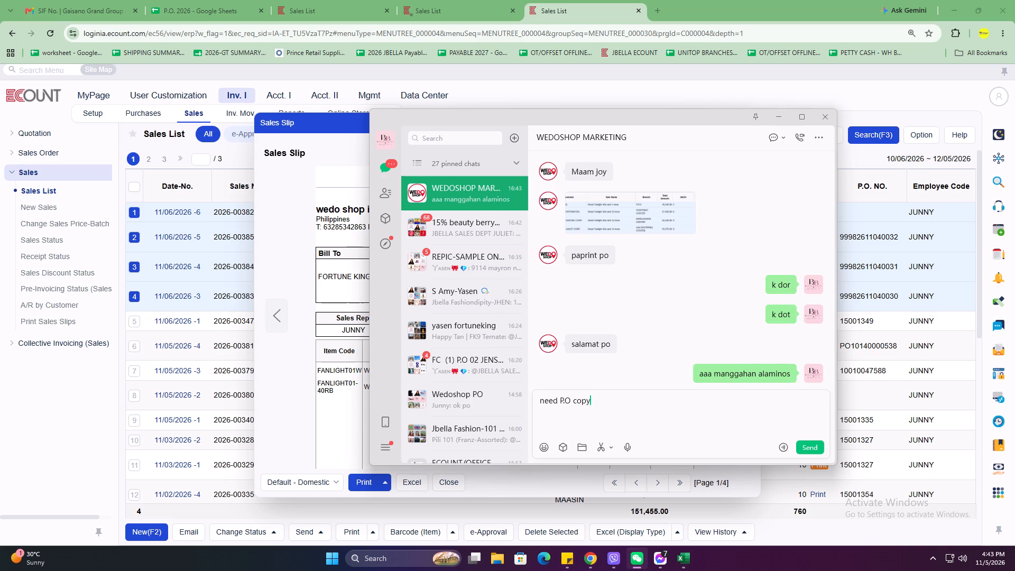
pyautogui.press('Return')
# Back in the browser, apply the Wedo 15 template to the sales slips and page through all four delivery receipts.
pyautogui.click(298, 368)
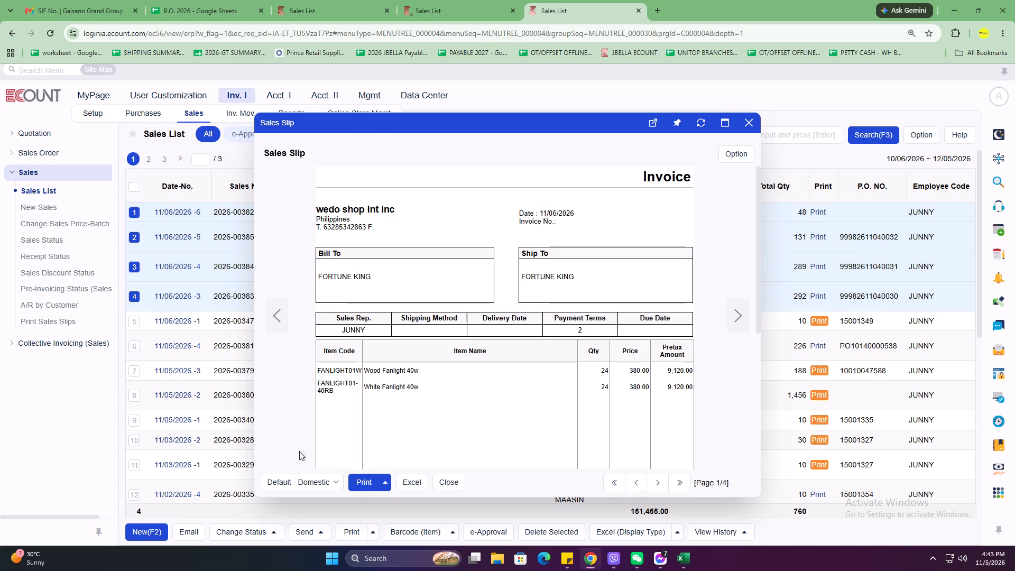
pyautogui.click(299, 483)
pyautogui.scroll(-5, 346, 380)
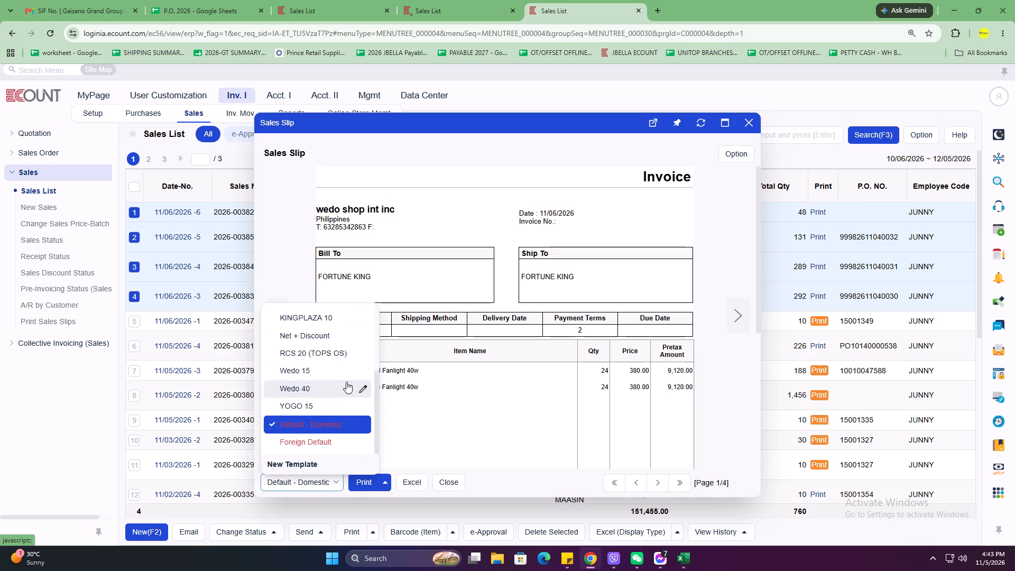
pyautogui.click(345, 376)
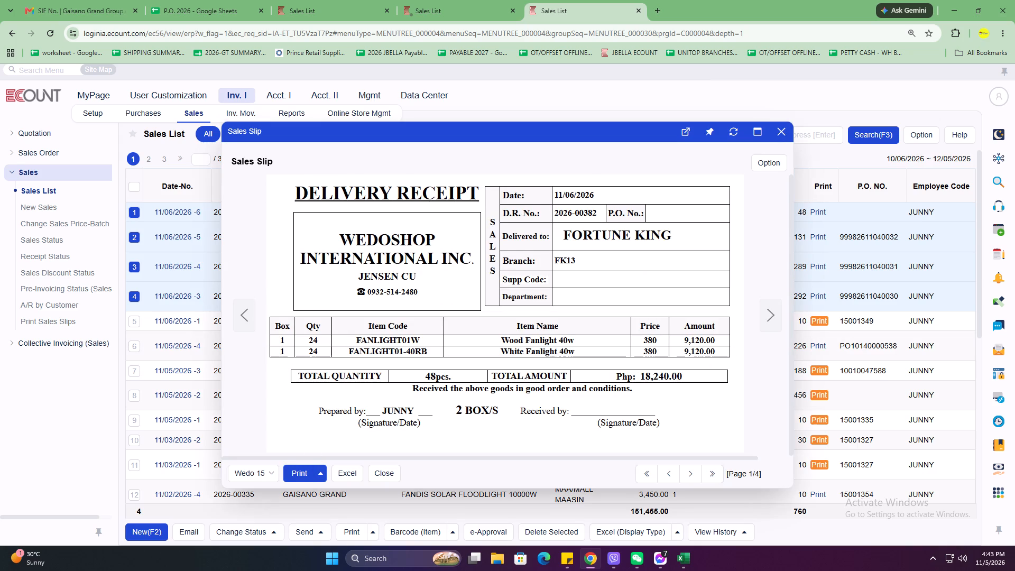
pyautogui.click(763, 314)
pyautogui.scroll(-5, 631, 329)
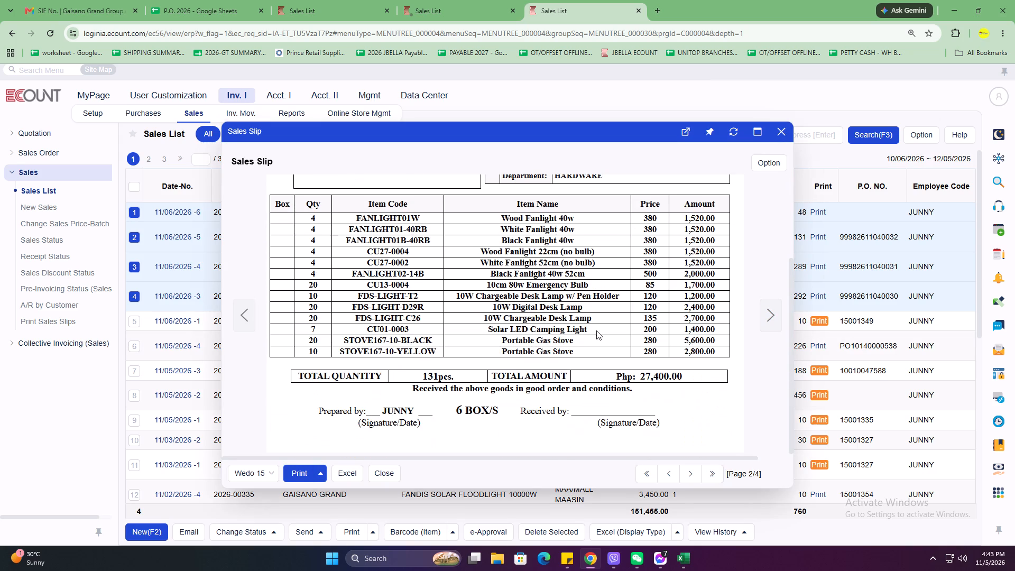
pyautogui.moveTo(640, 134); pyautogui.dragTo(537, 113)
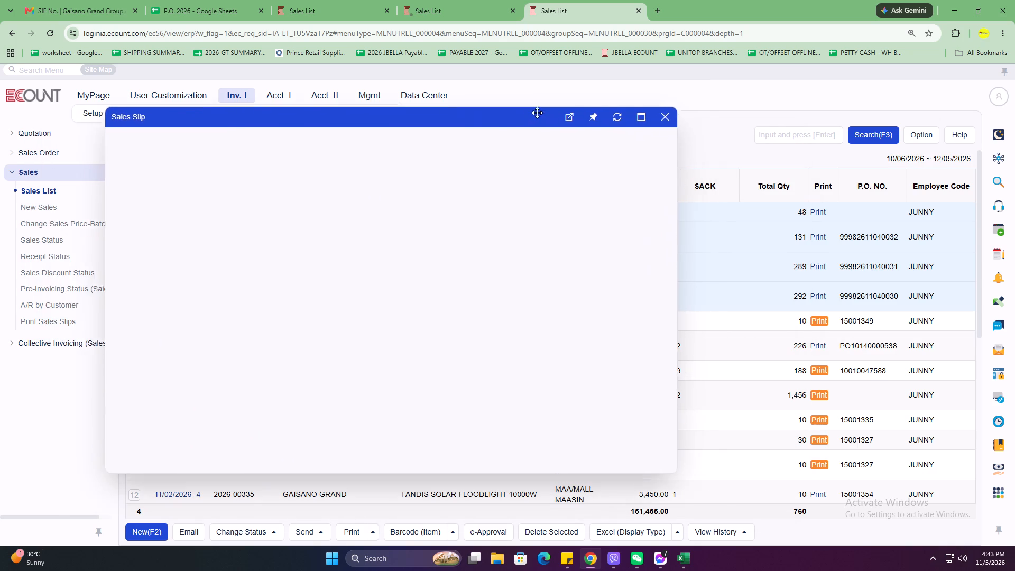
pyautogui.moveTo(537, 113); pyautogui.dragTo(538, 112)
pyautogui.click(665, 296)
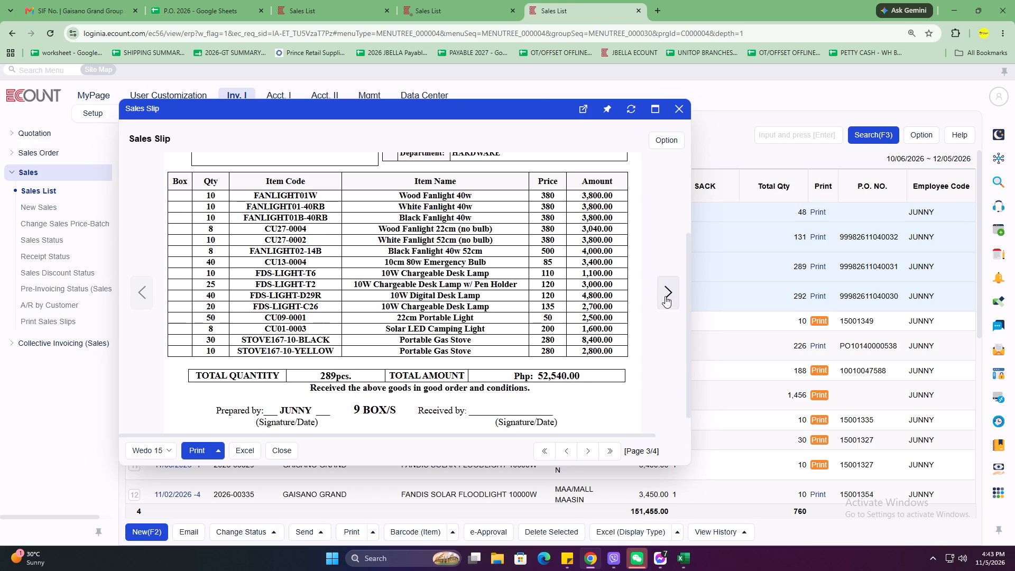
pyautogui.click(665, 296)
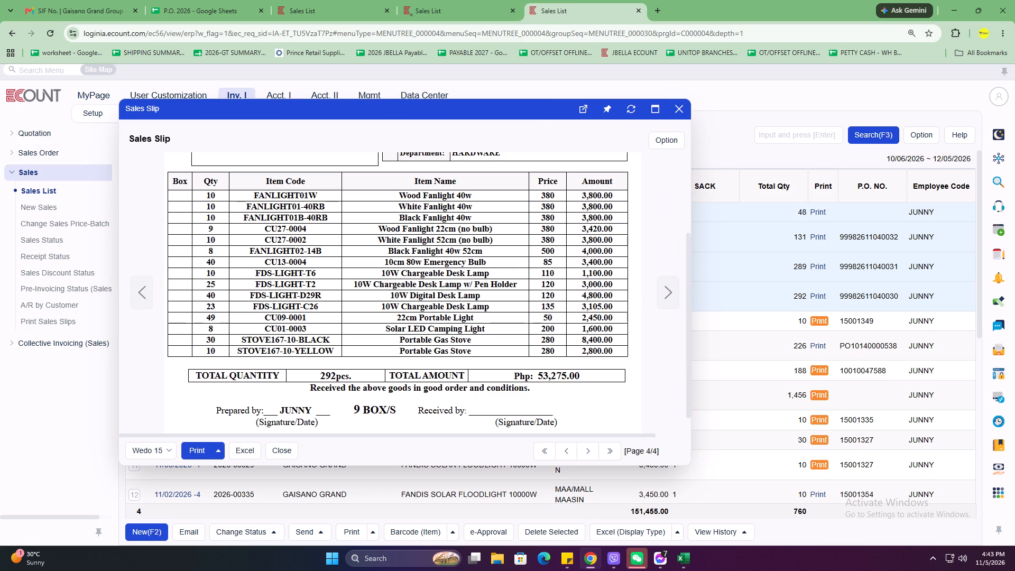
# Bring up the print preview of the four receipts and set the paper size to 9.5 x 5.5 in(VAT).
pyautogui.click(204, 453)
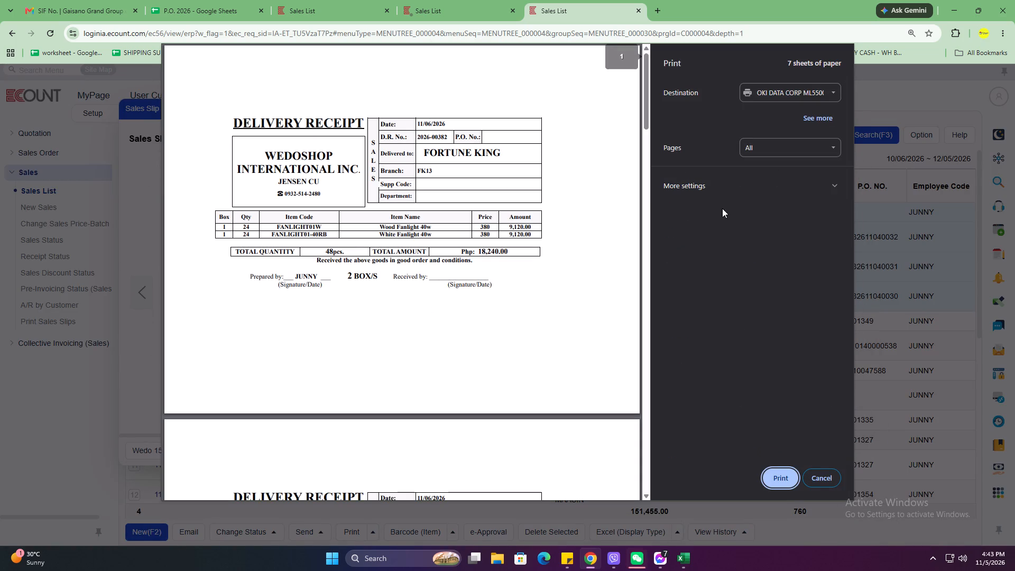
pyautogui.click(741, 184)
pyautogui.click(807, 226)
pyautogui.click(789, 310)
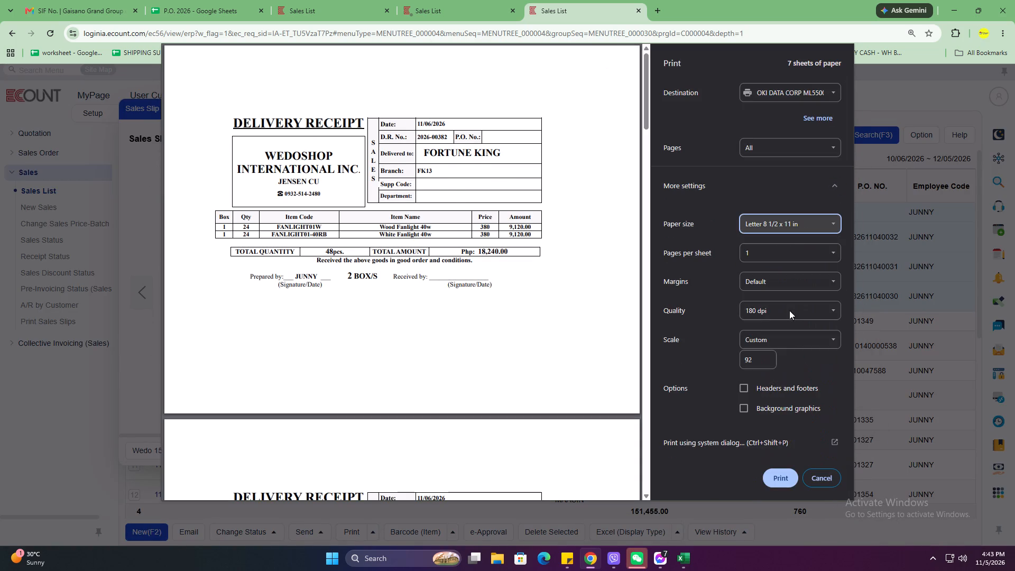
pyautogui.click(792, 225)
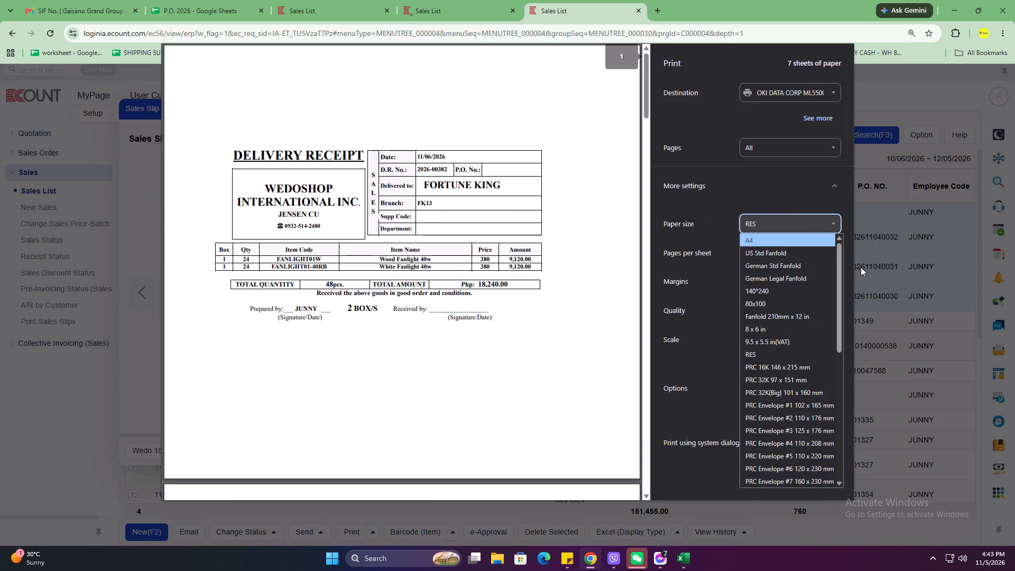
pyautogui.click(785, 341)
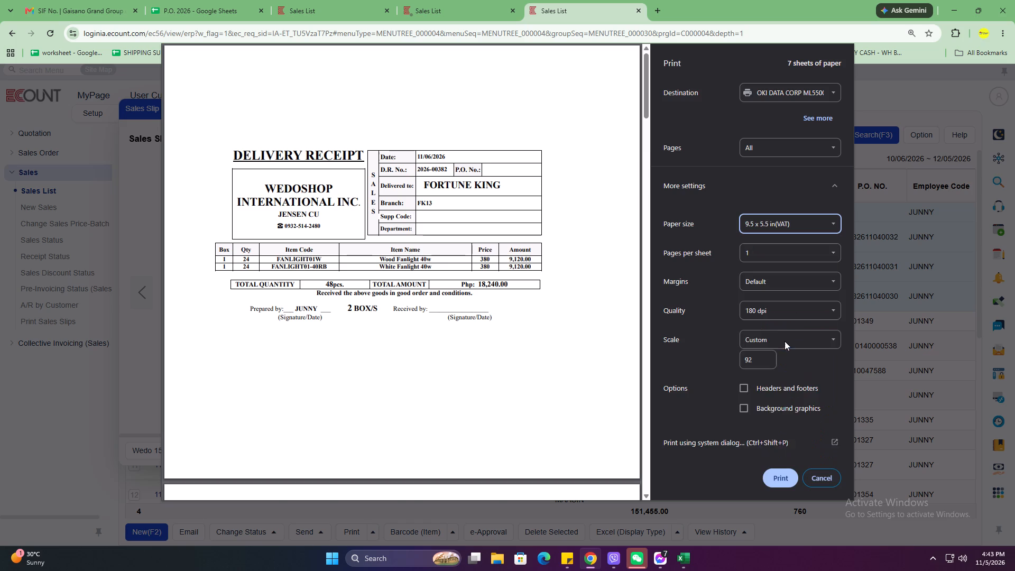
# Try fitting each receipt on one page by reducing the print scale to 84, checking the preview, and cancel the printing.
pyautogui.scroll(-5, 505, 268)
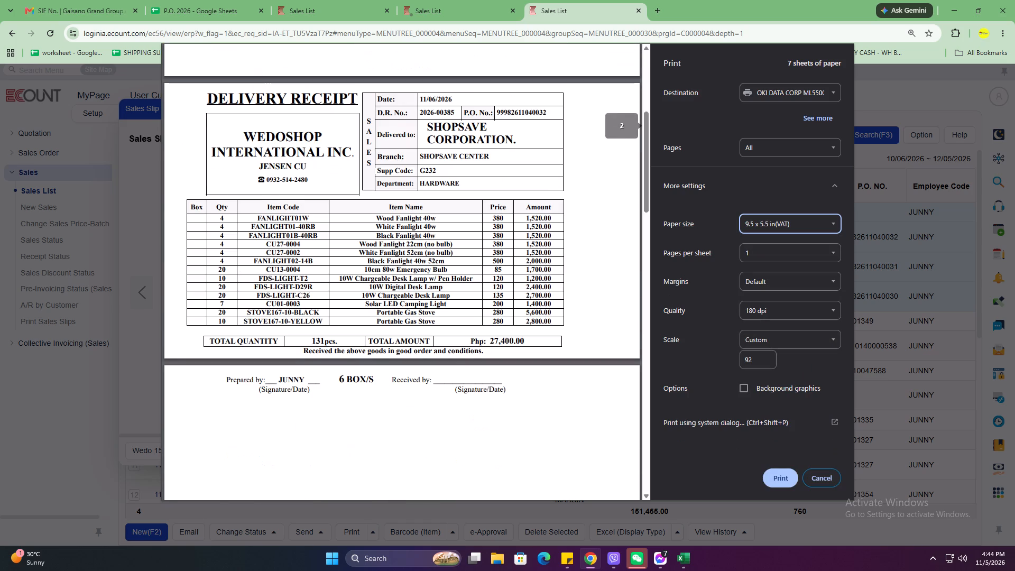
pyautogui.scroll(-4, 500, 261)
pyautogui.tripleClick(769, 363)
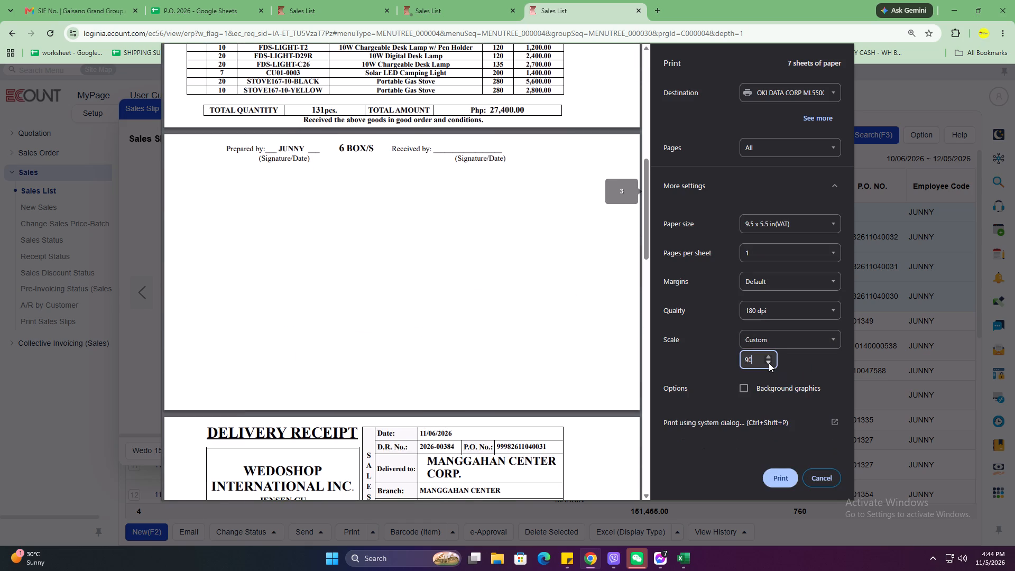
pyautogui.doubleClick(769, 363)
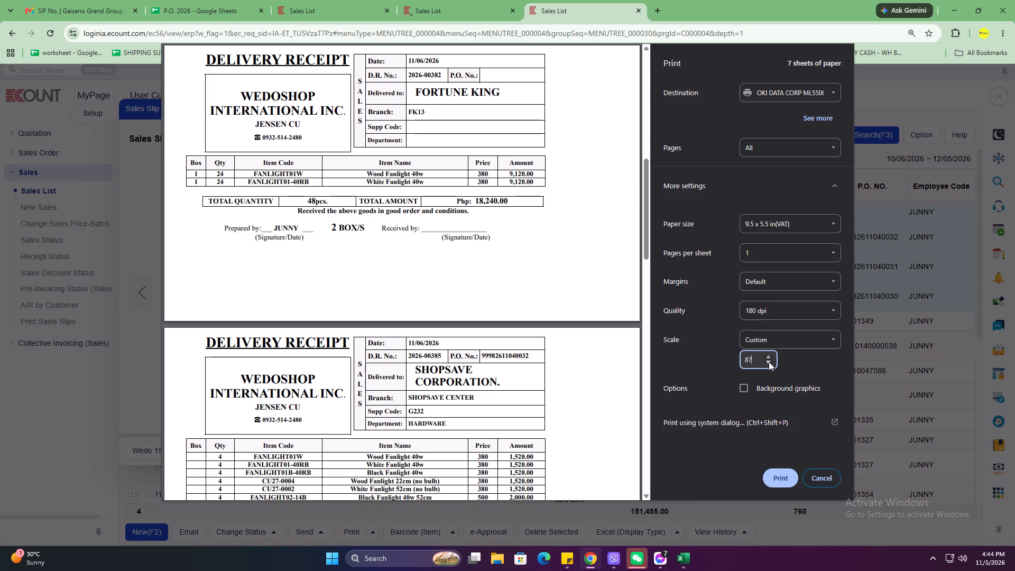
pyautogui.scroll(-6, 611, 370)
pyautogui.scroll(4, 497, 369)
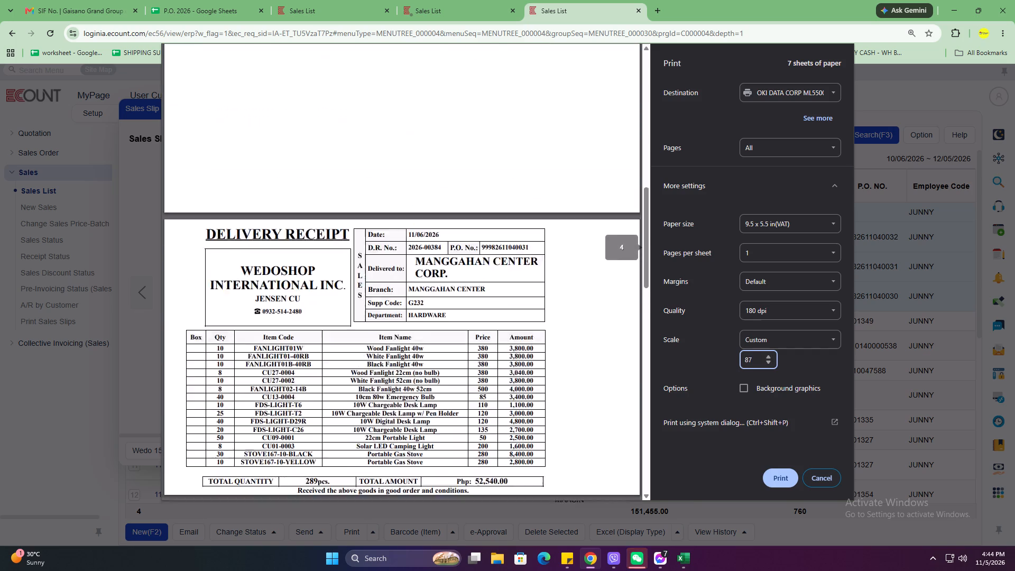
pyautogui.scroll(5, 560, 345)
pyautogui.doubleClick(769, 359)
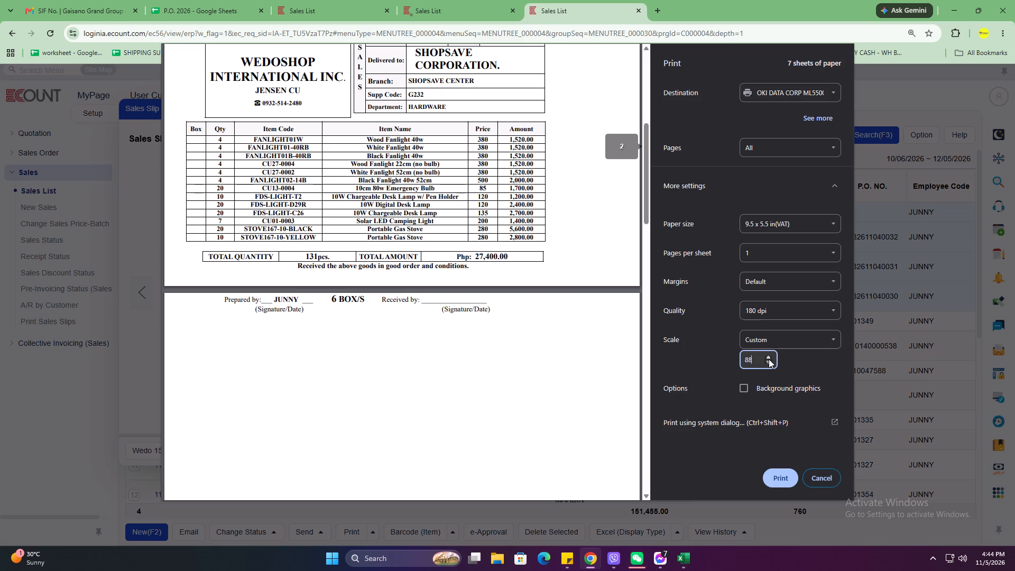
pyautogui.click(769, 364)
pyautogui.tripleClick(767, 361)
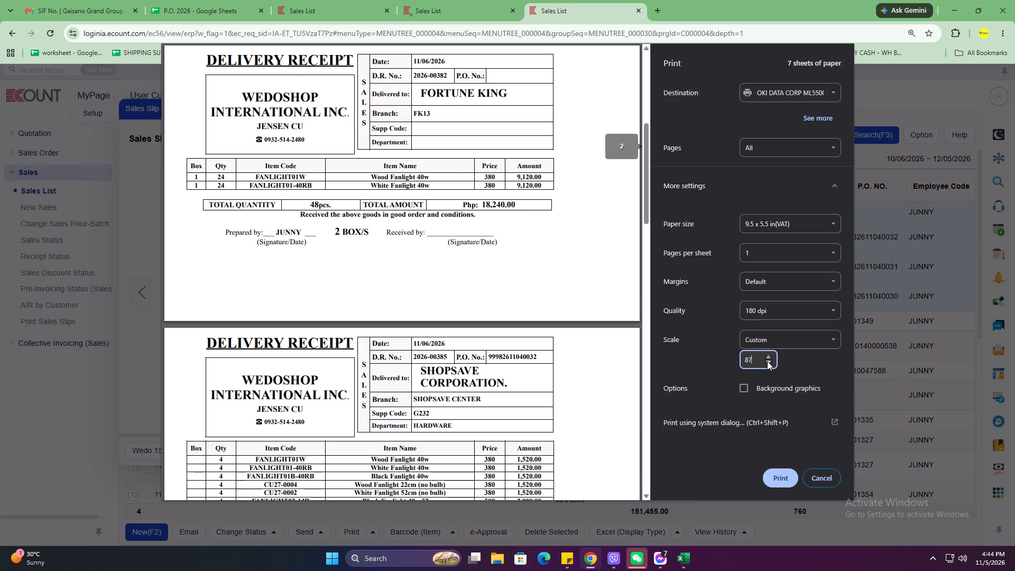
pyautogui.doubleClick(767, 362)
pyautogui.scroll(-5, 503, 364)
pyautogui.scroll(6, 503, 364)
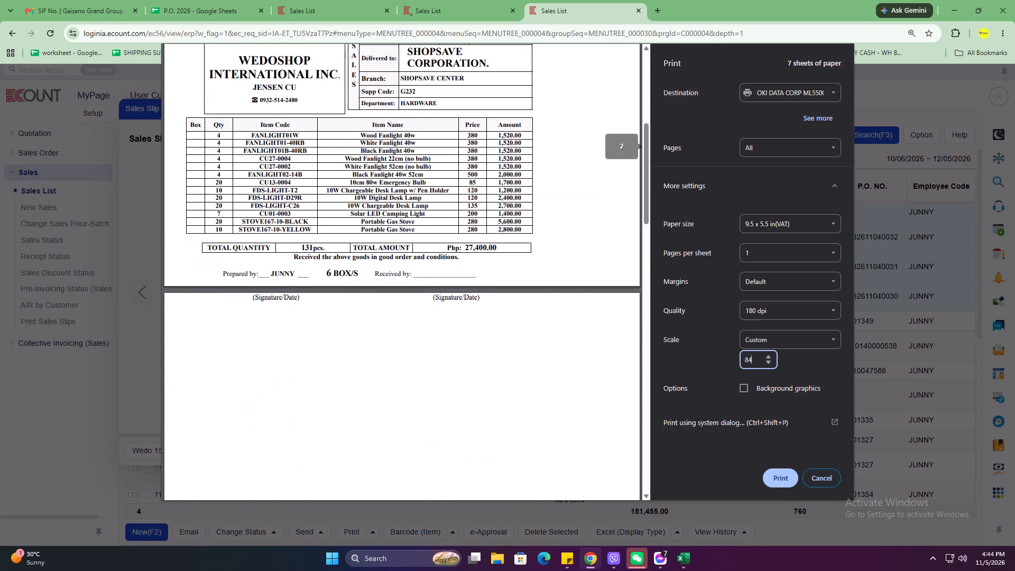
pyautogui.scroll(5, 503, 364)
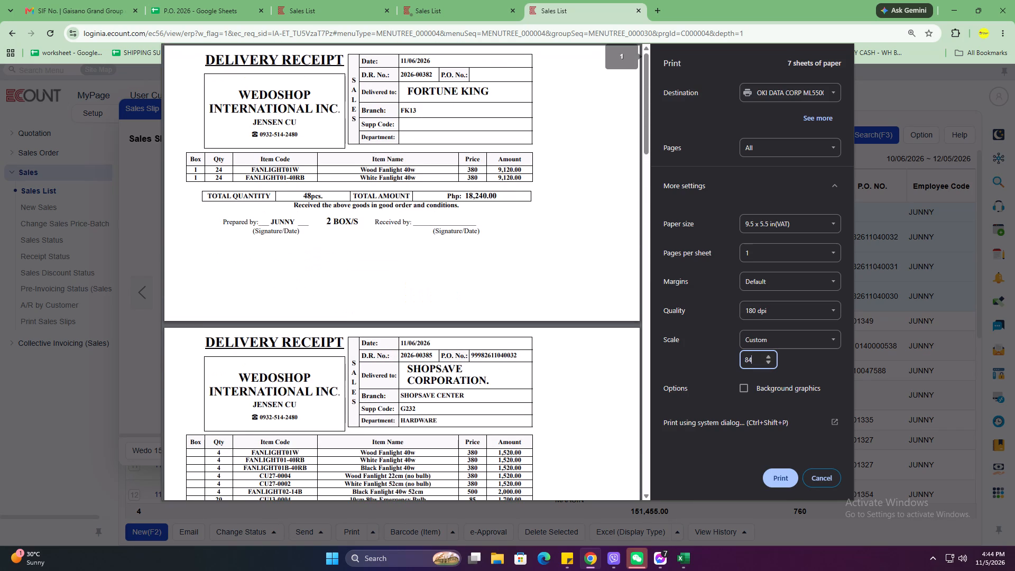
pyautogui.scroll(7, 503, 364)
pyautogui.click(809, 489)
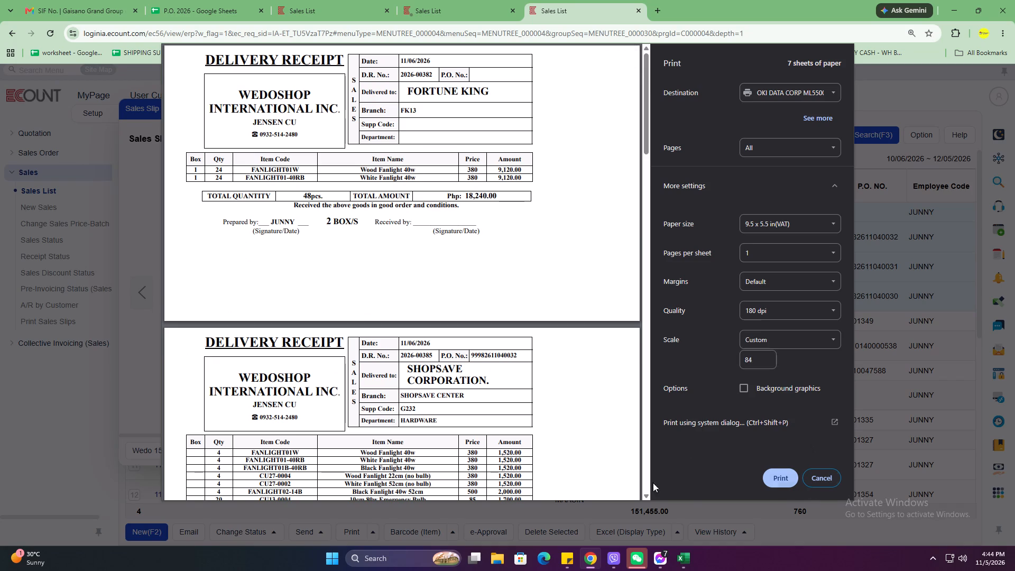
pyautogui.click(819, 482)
# Open the Wedo 15 template for editing and slightly reduce the height of the WEDOSHOP INTERNATIONAL INC. box.
pyautogui.click(147, 452)
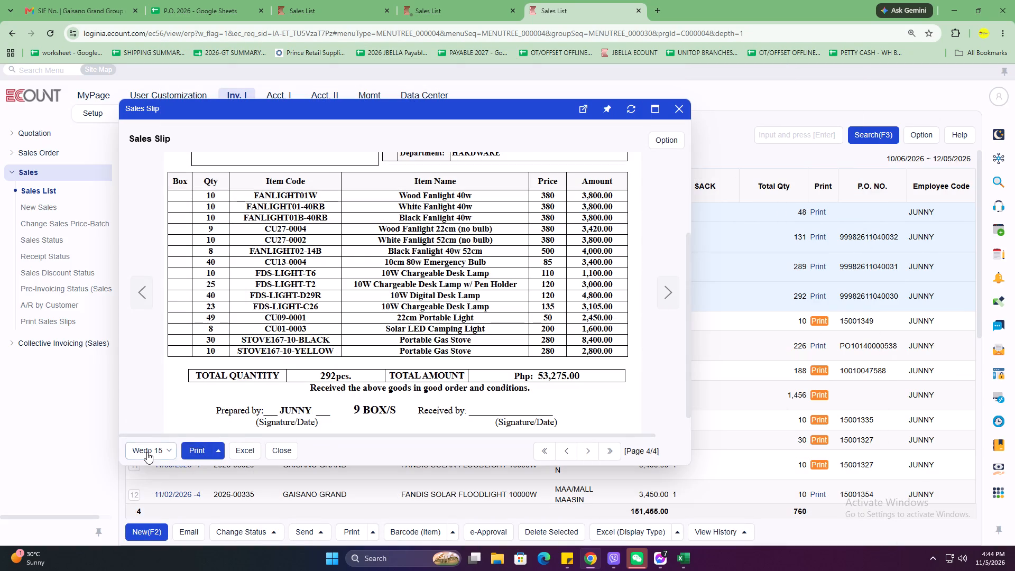
pyautogui.scroll(-4, 233, 384)
pyautogui.click(229, 339)
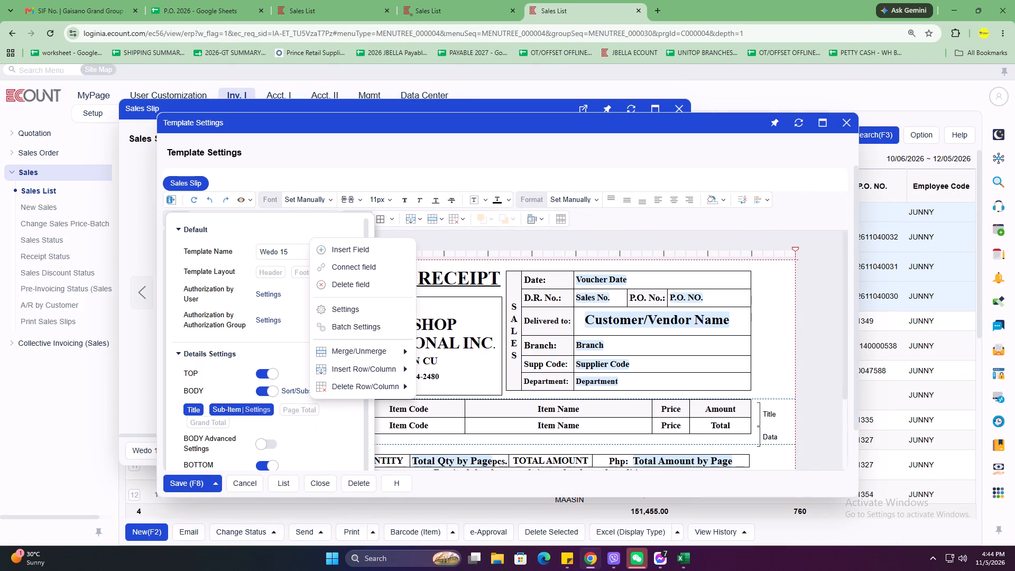
pyautogui.click(471, 408)
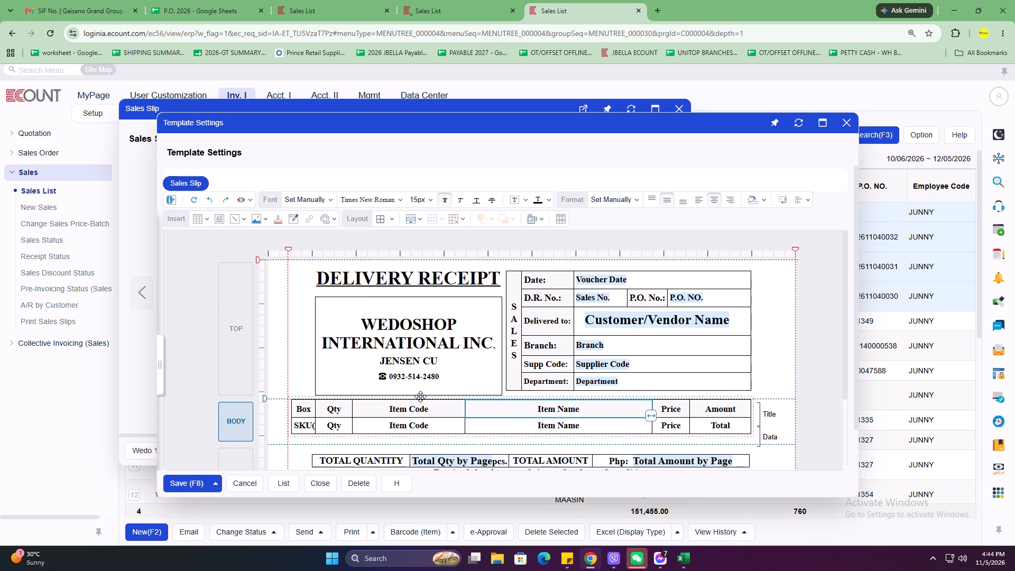
pyautogui.click(420, 392)
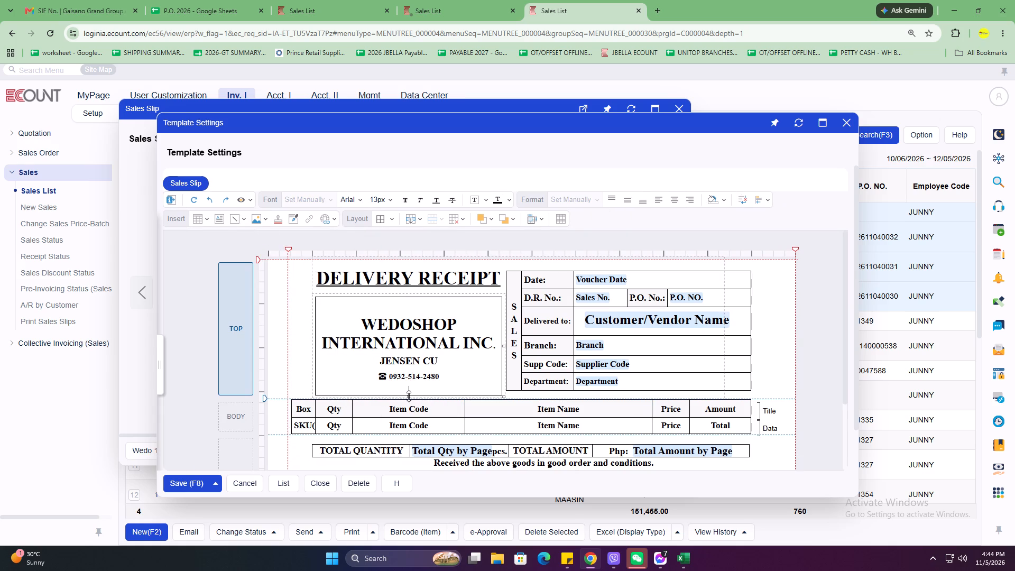
pyautogui.moveTo(409, 395); pyautogui.dragTo(422, 321)
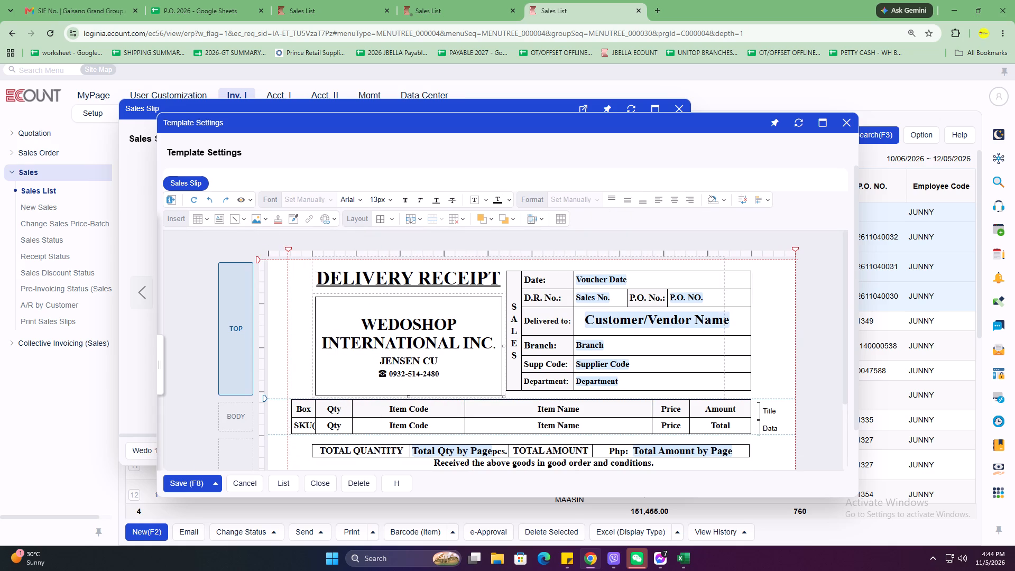
pyautogui.moveTo(422, 321); pyautogui.dragTo(419, 360)
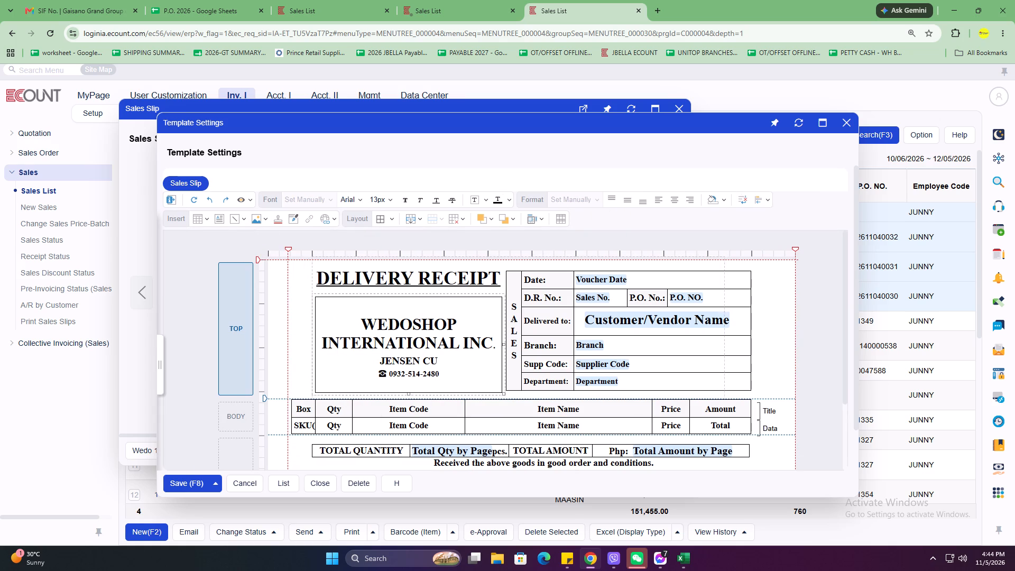
# Try to extend the company box upward and delete the blank space beneath its phone line, and save the template.
pyautogui.click(444, 298)
pyautogui.moveTo(445, 293); pyautogui.dragTo(445, 285)
pyautogui.click(359, 360)
pyautogui.doubleClick(380, 383)
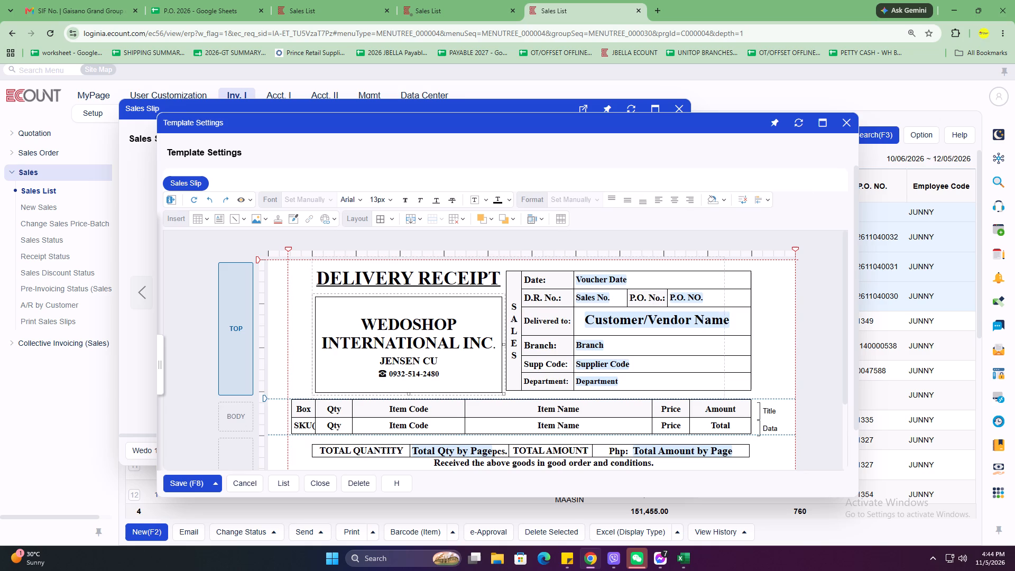
pyautogui.press('BackSpace')
pyautogui.press('BackSpace')
pyautogui.press('BackSpace')
pyautogui.press('BackSpace')
pyautogui.press('BackSpace')
pyautogui.press('BackSpace')
pyautogui.press('BackSpace')
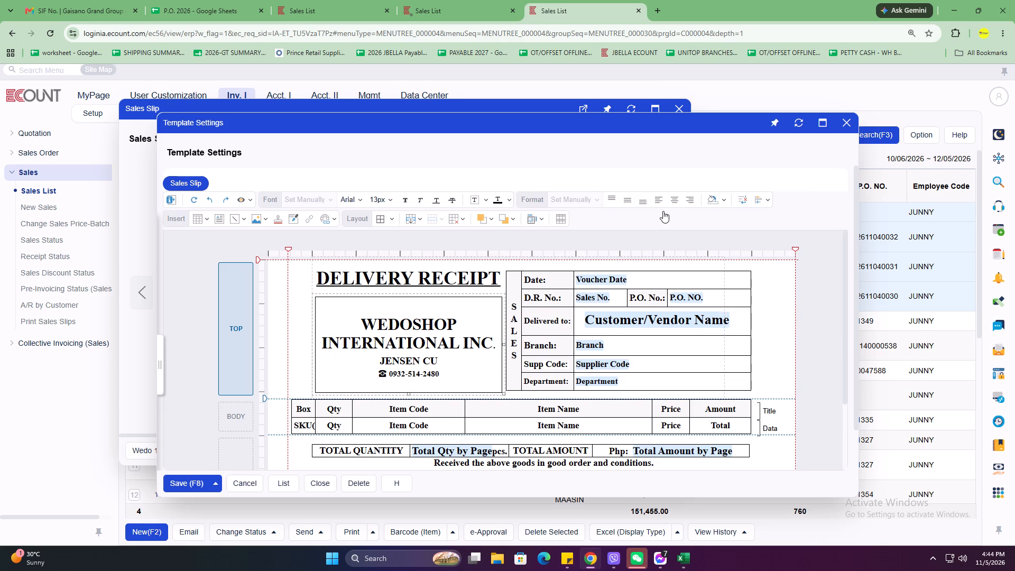
pyautogui.click(193, 482)
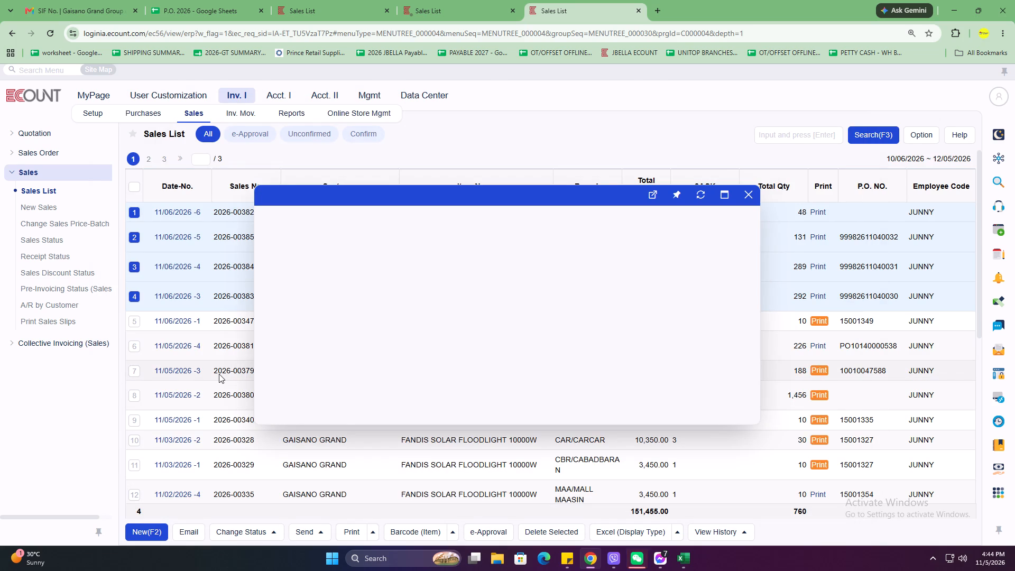
# Close the four-receipt slip, select only the FORTUNE KING sale, and bring up its delivery receipt's print preview in the Wedo 15 format.
pyautogui.press('`')
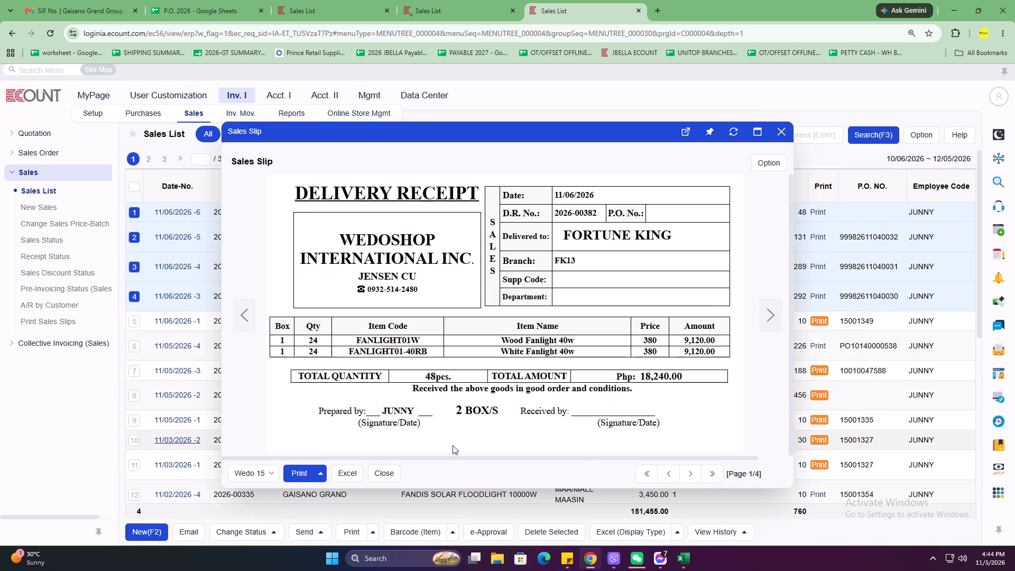
pyautogui.press('Escape')
pyautogui.click(136, 187)
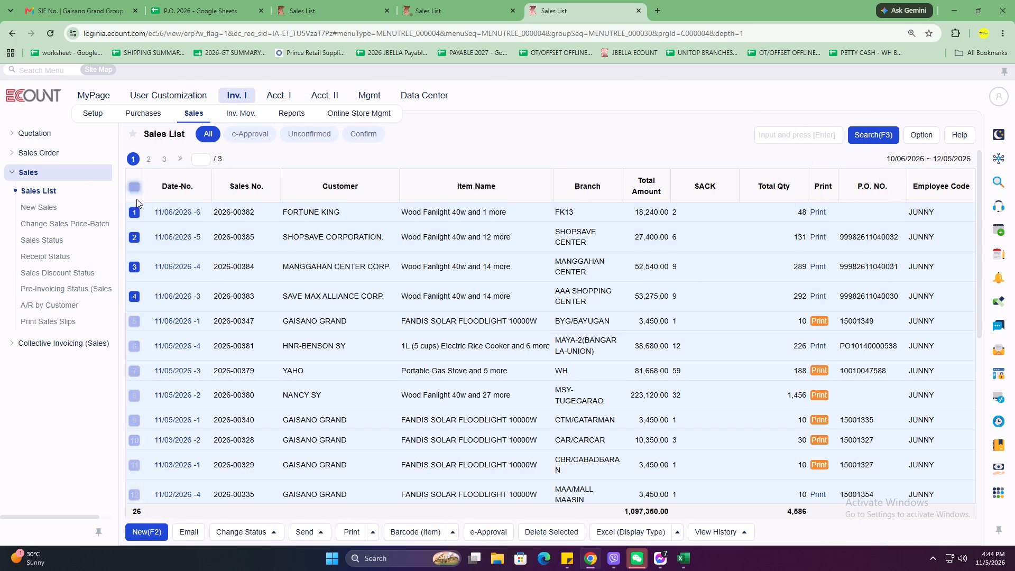
pyautogui.click(136, 191)
pyautogui.click(136, 211)
pyautogui.click(355, 535)
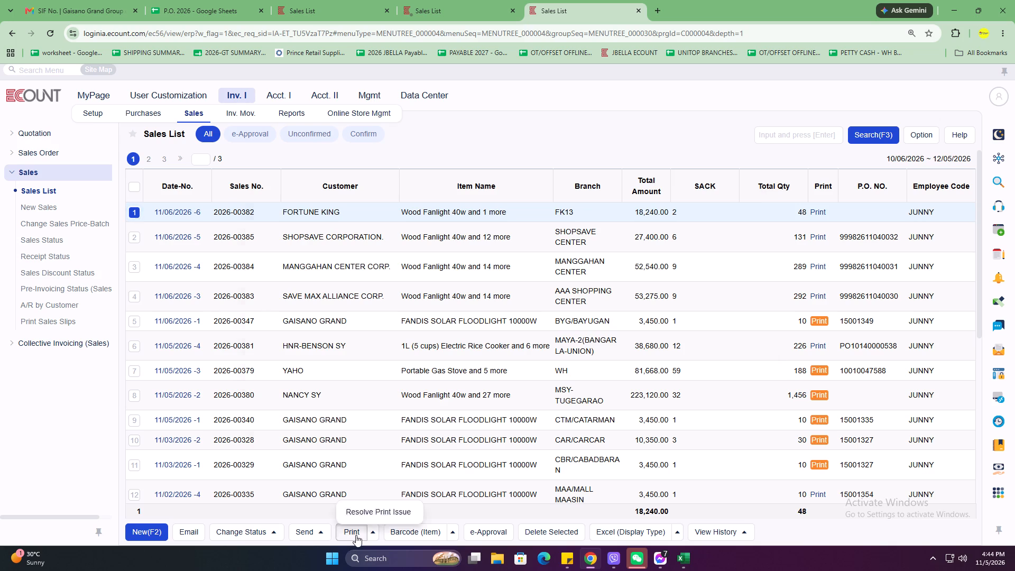
pyautogui.click(320, 483)
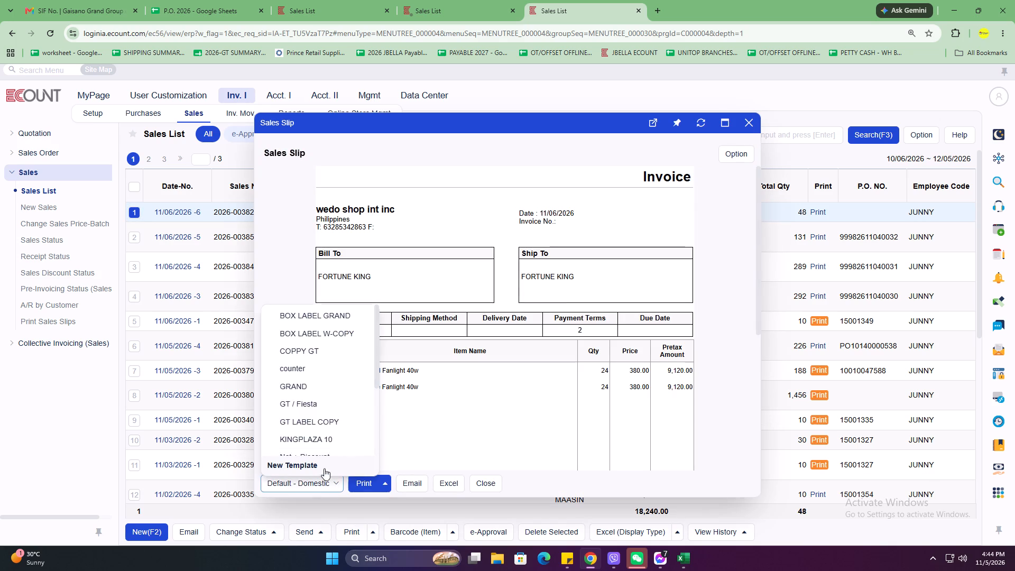
pyautogui.scroll(-2, 337, 410)
pyautogui.click(335, 386)
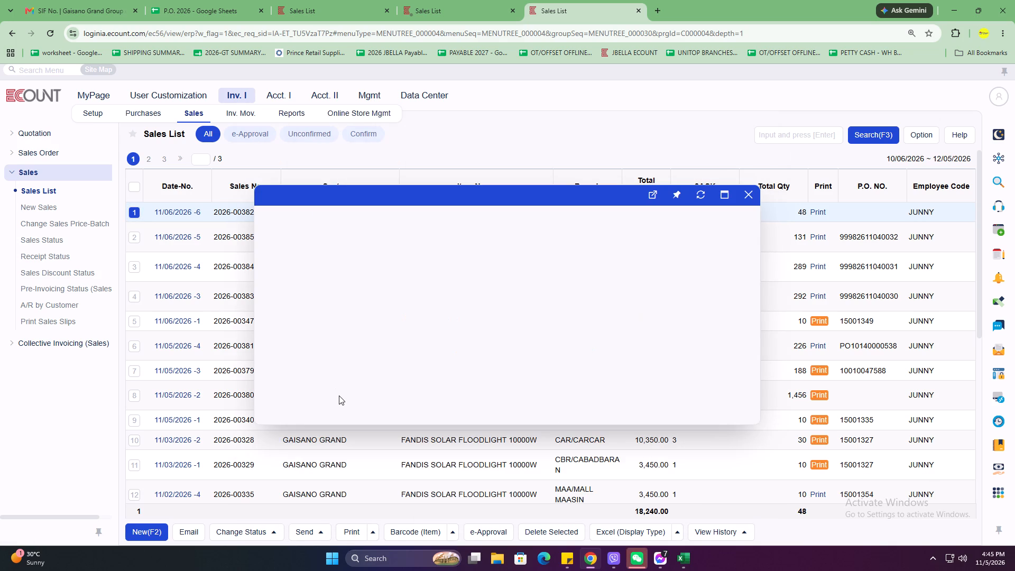
pyautogui.click(298, 467)
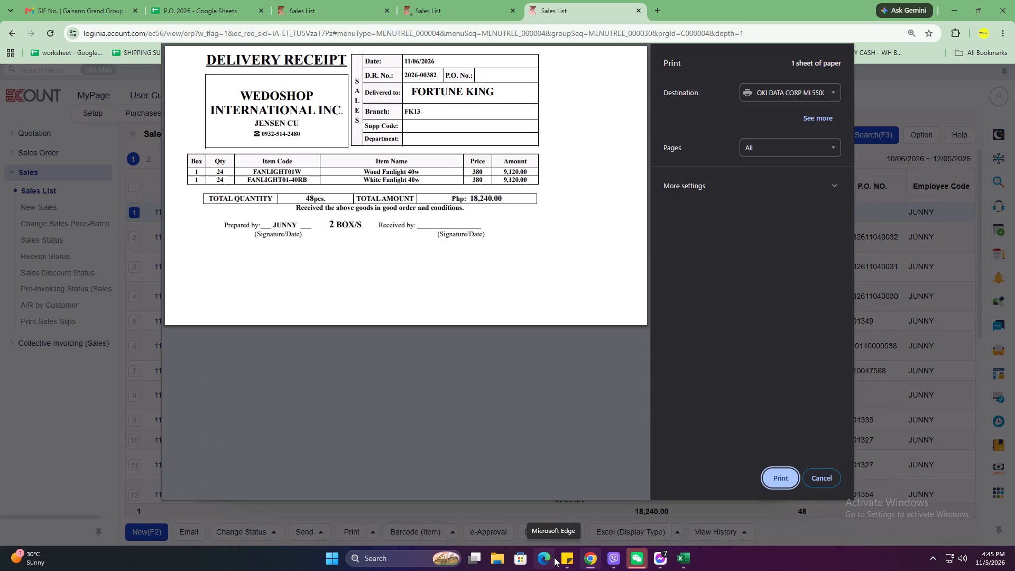
pyautogui.scroll(-5, 544, 307)
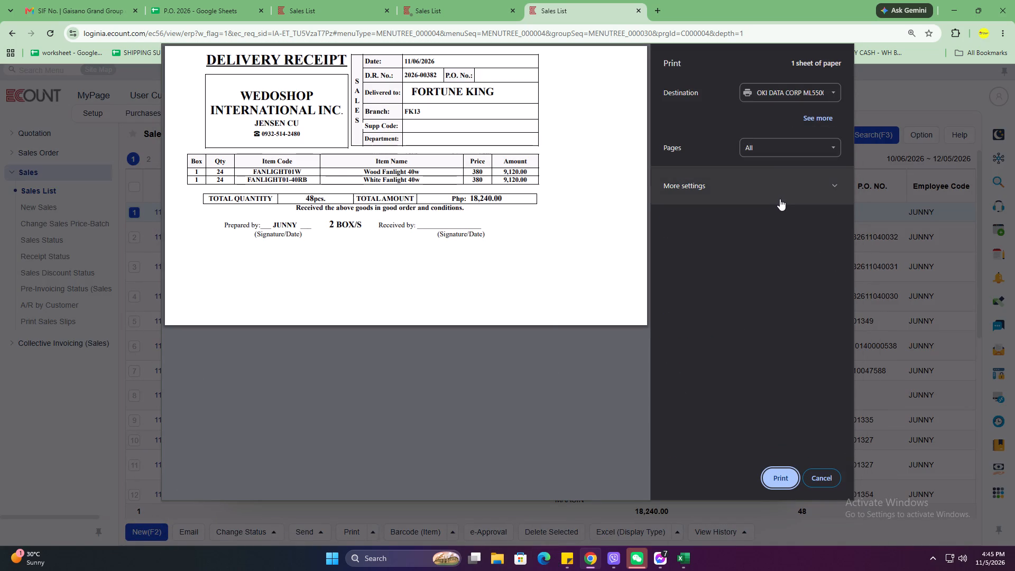
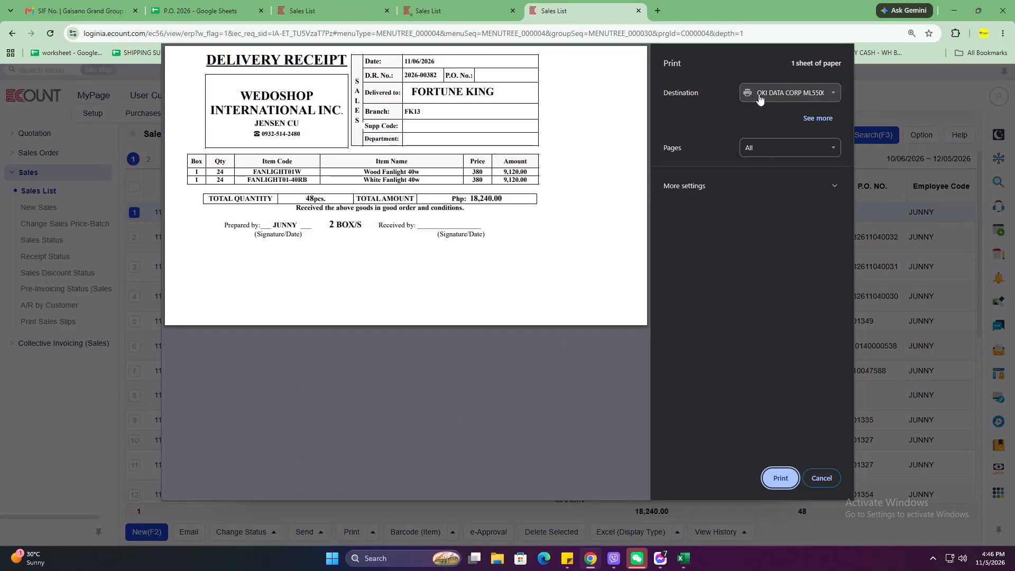
# Set the print scale to 97, print the FORTUNE KING delivery receipt, and close its sales slip.
pyautogui.click(748, 181)
pyautogui.tripleClick(767, 356)
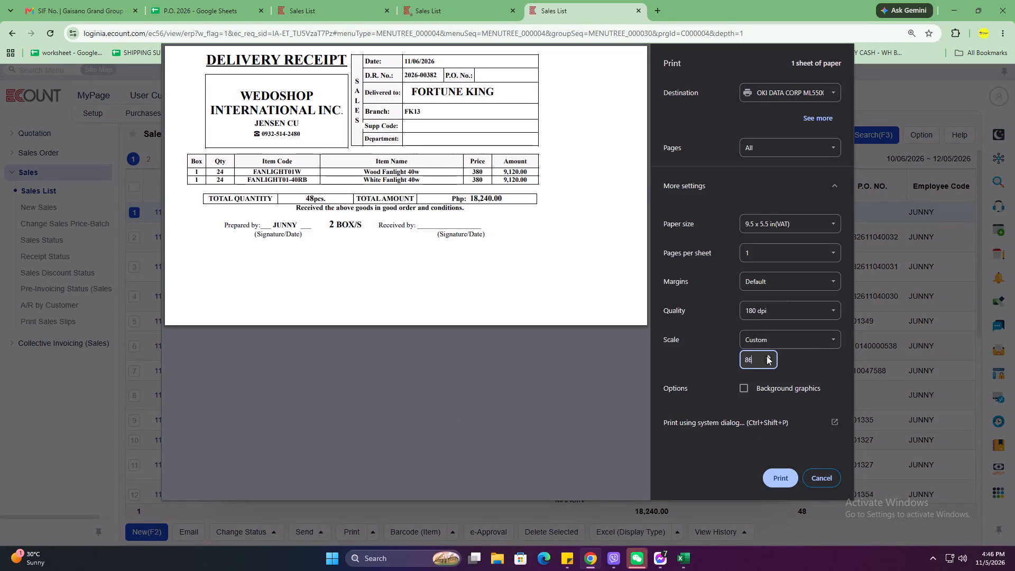
pyautogui.click(767, 356)
pyautogui.doubleClick(767, 356)
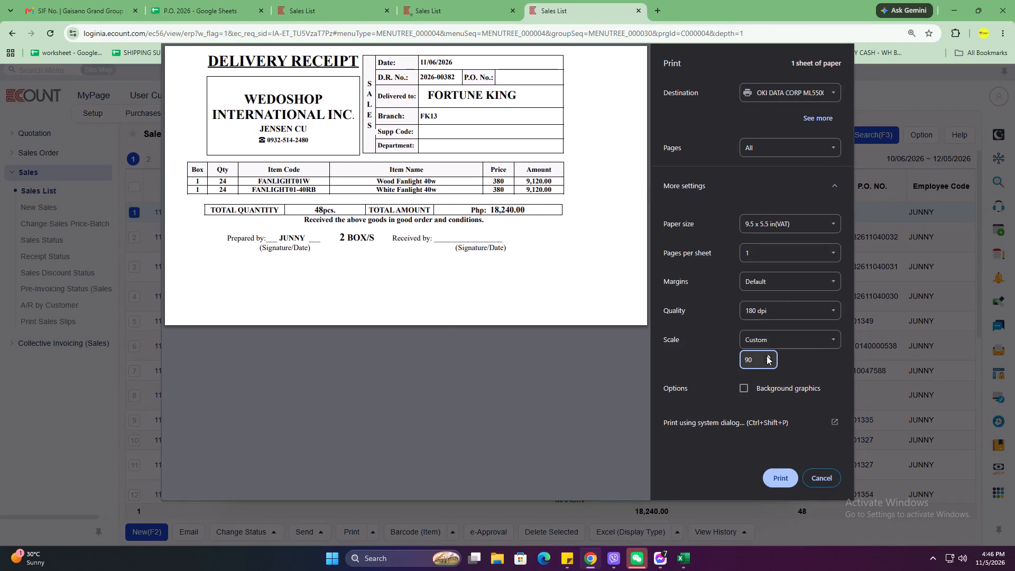
pyautogui.doubleClick(767, 356)
pyautogui.doubleClick(767, 356)
pyautogui.doubleClick(767, 356)
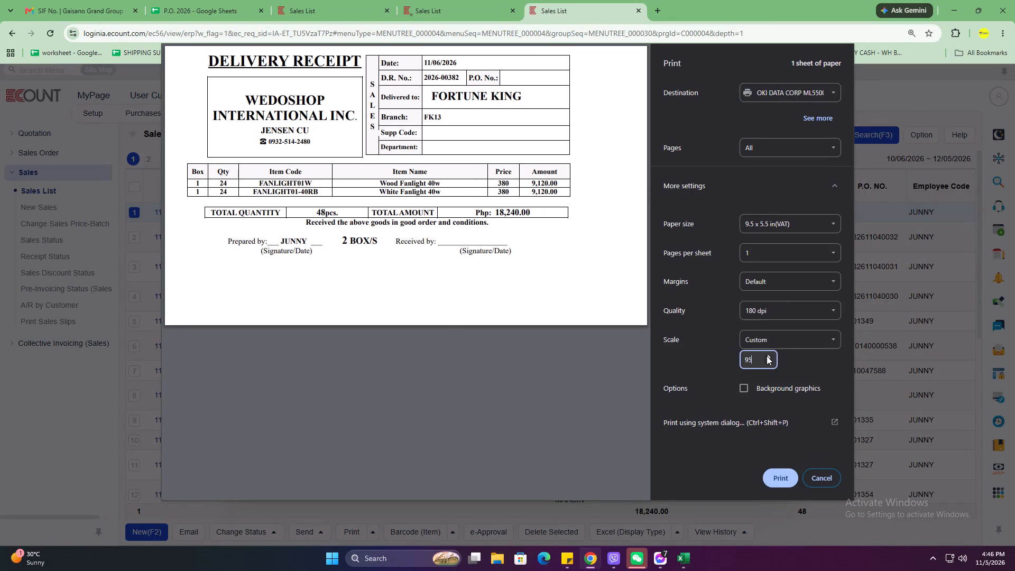
pyautogui.click(767, 356)
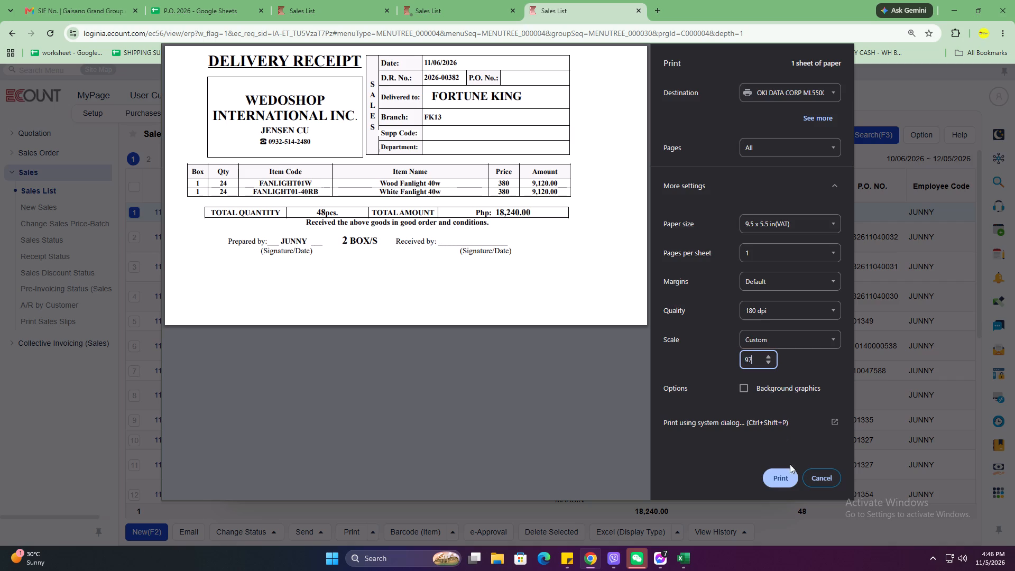
pyautogui.click(789, 469)
pyautogui.click(783, 141)
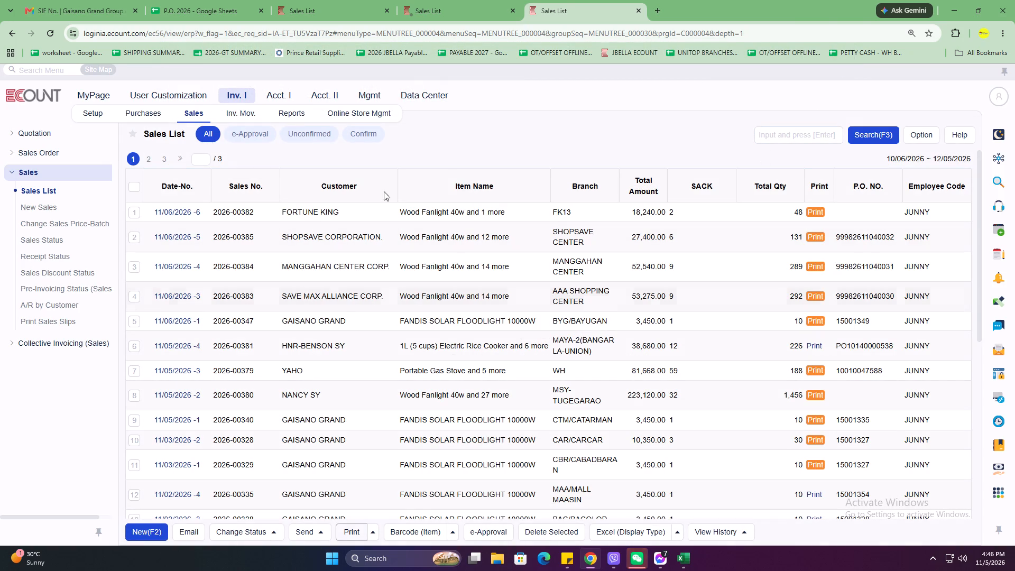
# Select the SHOPSAVE, MANGGAHAN and SAVE MAX sales dated 11/06/2026 and open their sales slips for printing.
pyautogui.scroll(4, 336, 233)
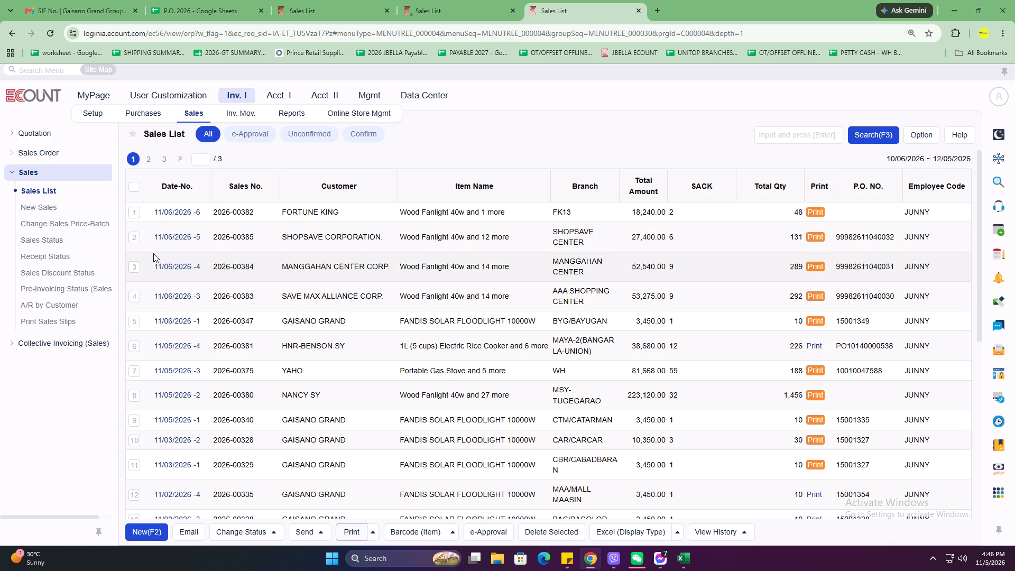
pyautogui.click(135, 237)
pyautogui.click(136, 266)
pyautogui.click(134, 300)
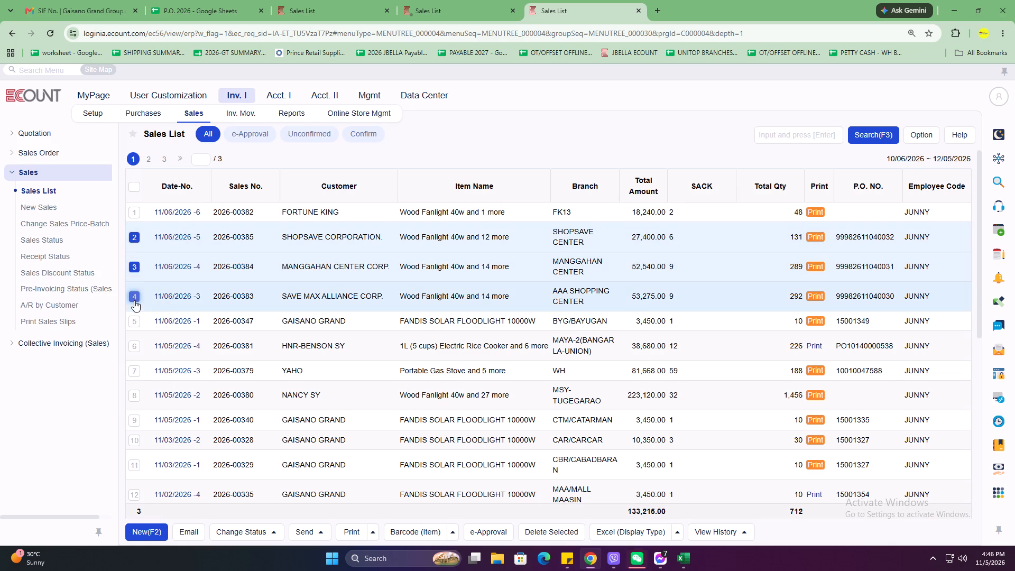
pyautogui.click(351, 537)
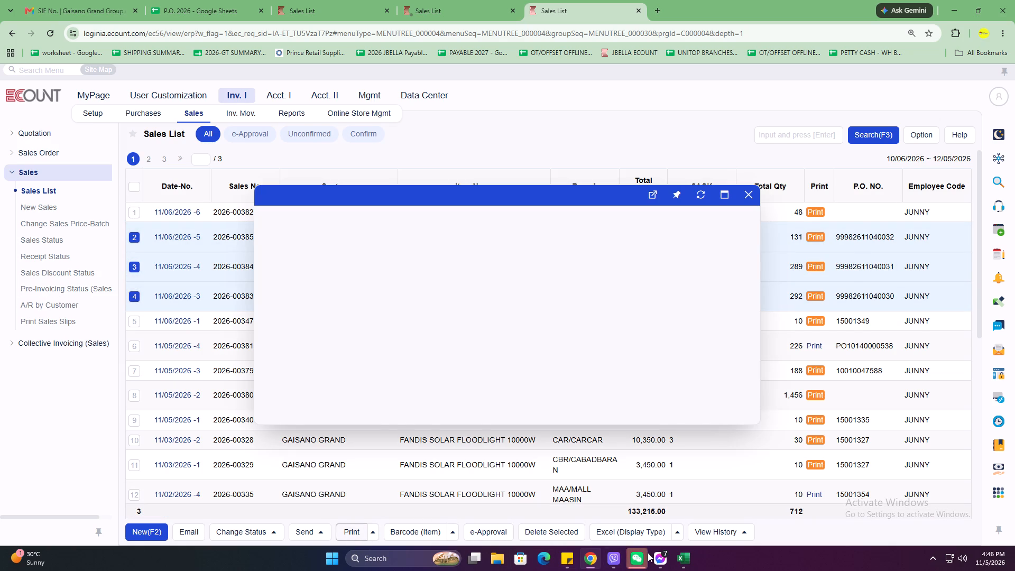
# Switch to WeChat and view the photo of the three branches' P.O. copies in the WEDOSHOP MARKETING chat.
pyautogui.click(645, 561)
pyautogui.click(621, 346)
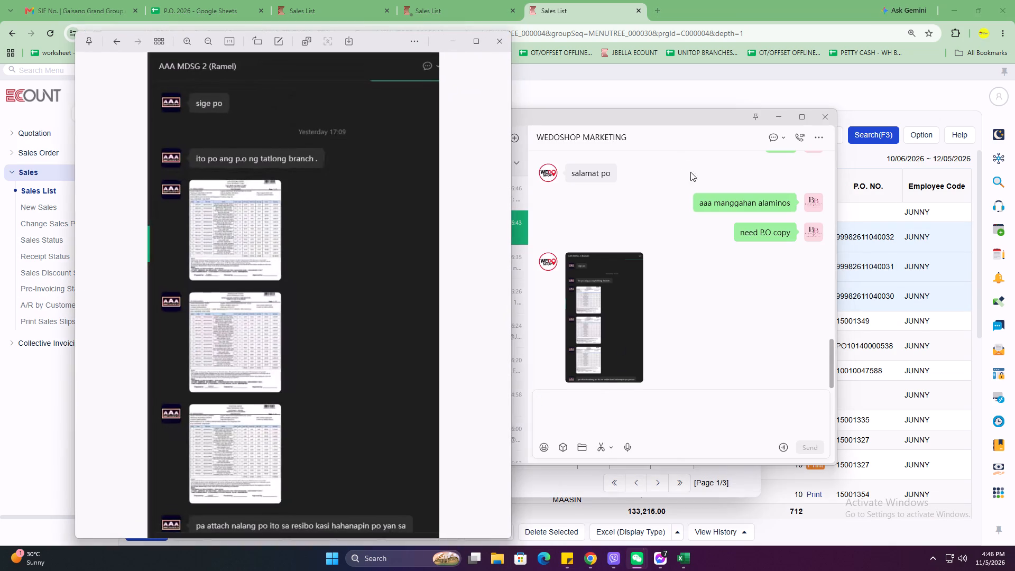
pyautogui.click(493, 48)
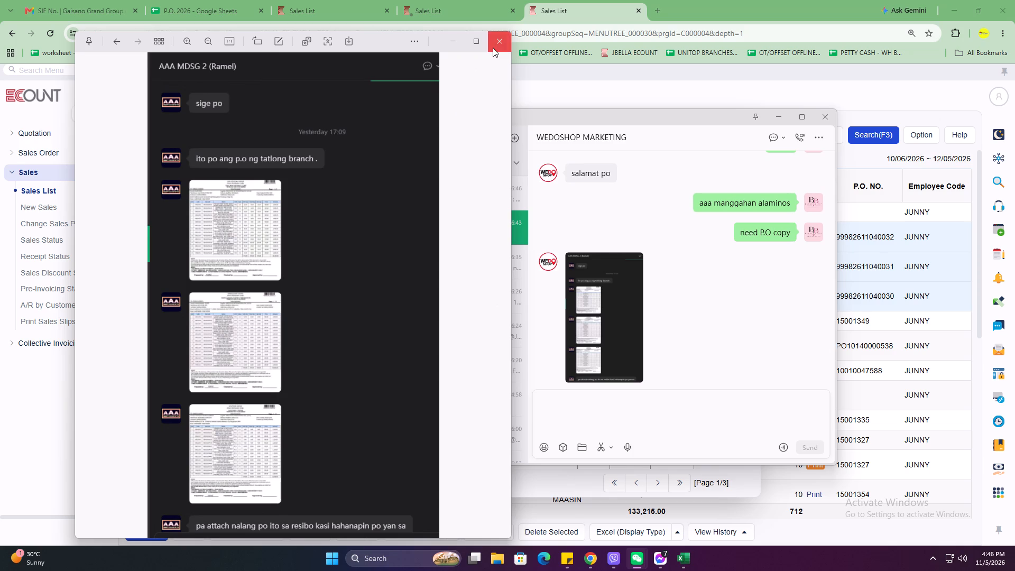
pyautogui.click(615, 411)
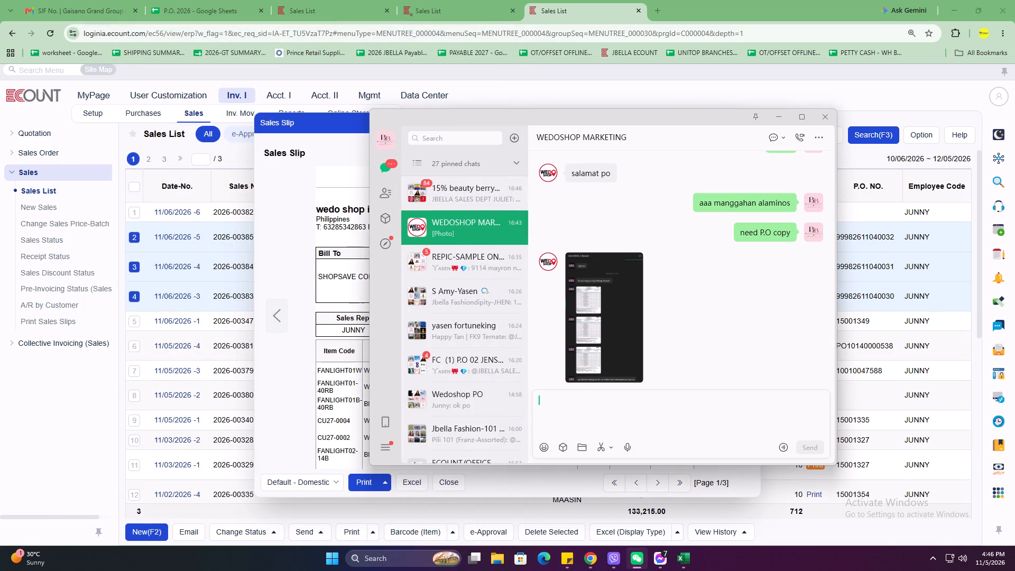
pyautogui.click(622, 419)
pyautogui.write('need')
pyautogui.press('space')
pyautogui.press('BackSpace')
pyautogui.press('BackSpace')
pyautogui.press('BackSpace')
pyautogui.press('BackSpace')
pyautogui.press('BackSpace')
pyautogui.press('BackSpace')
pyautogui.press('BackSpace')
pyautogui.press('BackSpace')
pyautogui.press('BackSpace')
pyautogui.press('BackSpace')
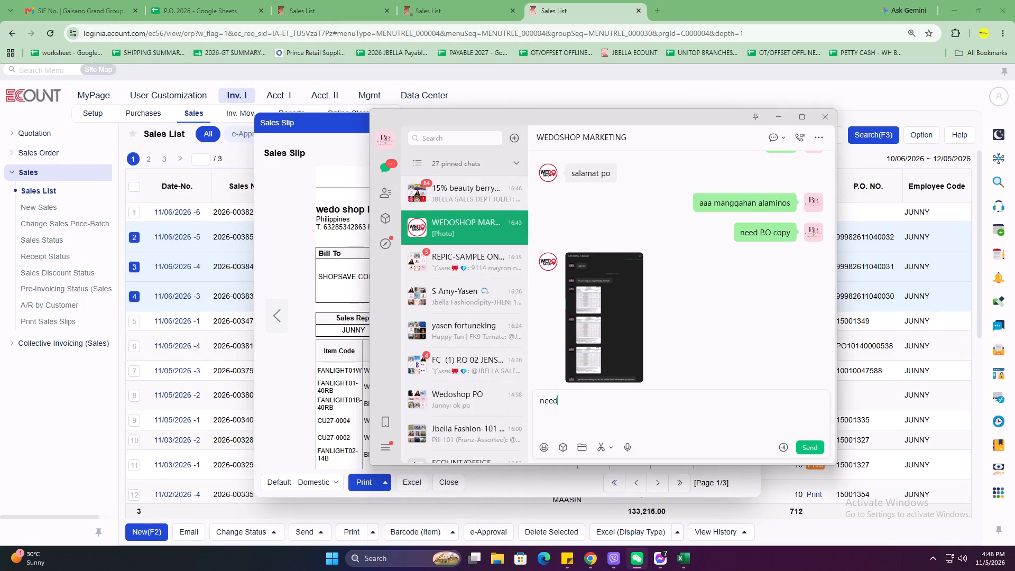
# Send the message "print mo na hahahaha" in the WEDOSHOP MARKETING chat.
pyautogui.write('print')
pyautogui.press('space')
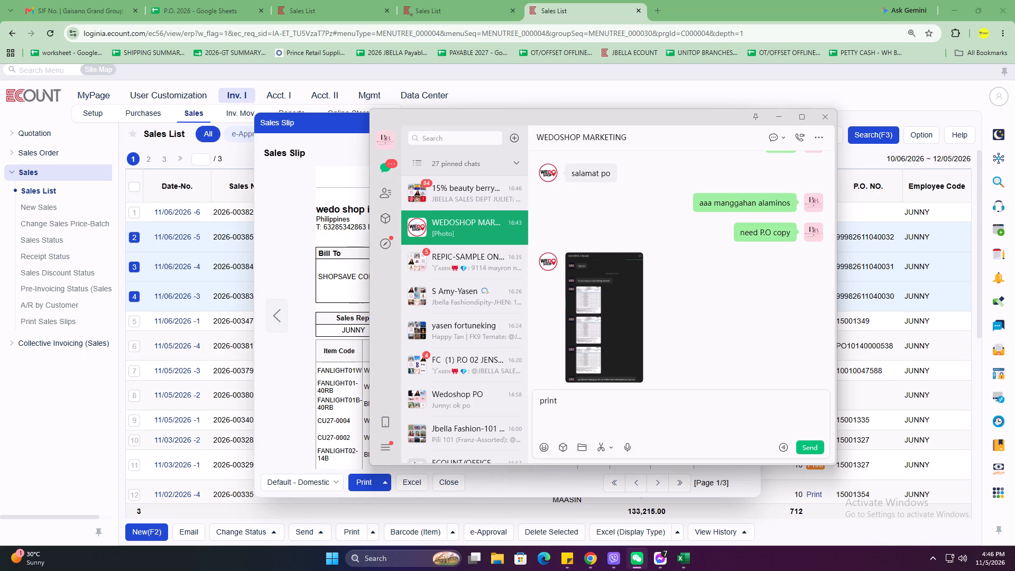
pyautogui.press('\\')
pyautogui.press('BackSpace')
pyautogui.write('mo na hahahaha')
pyautogui.press('Return')
# Ask "walang qty box sa gilid?" in the WEDOSHOP MARKETING chat.
pyautogui.write('walang qty box')
pyautogui.press('space')
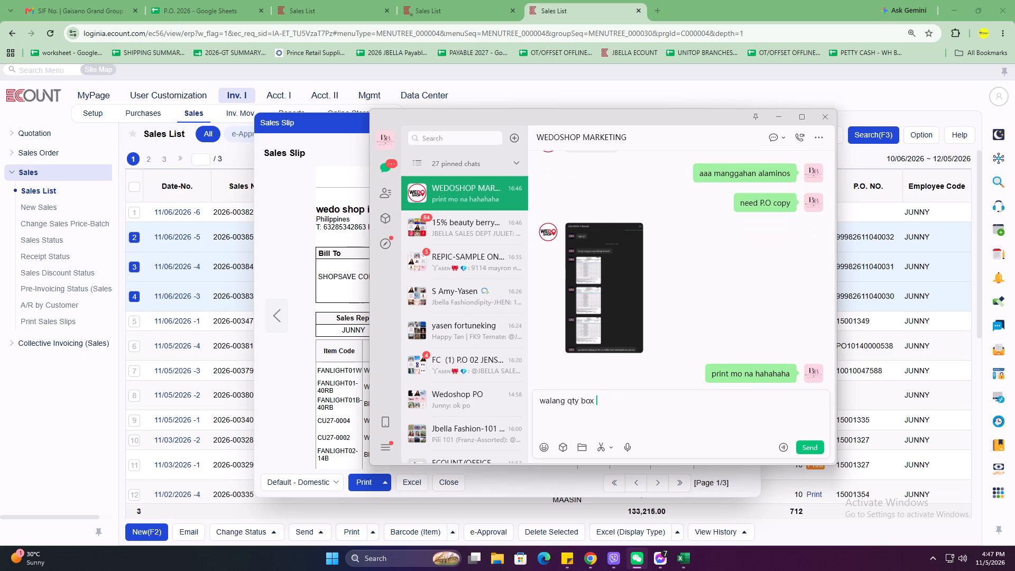
pyautogui.write('sa gilisd')
pyautogui.press('BackSpace')
pyautogui.press('BackSpace')
pyautogui.write('d?')
pyautogui.press('Return')
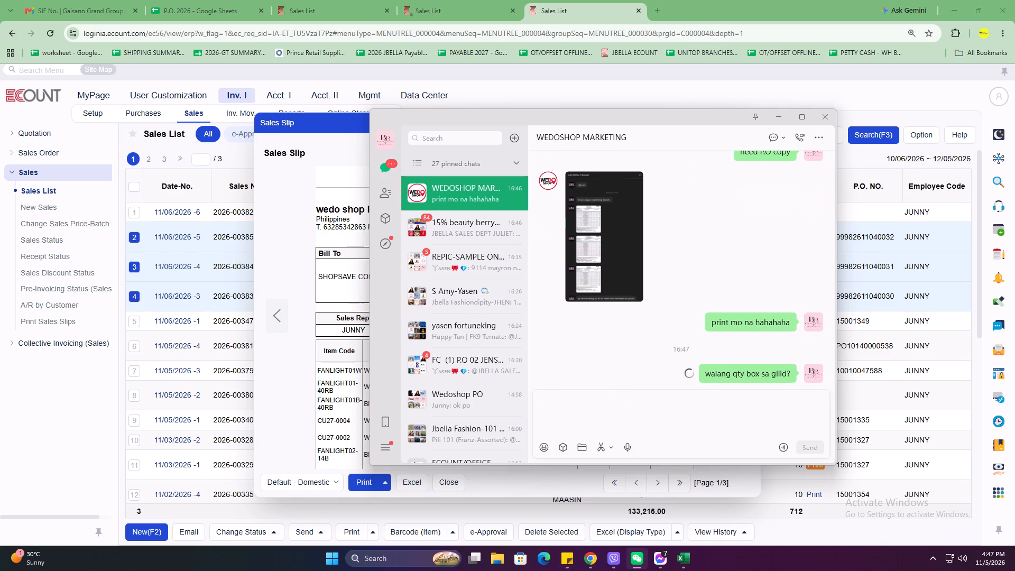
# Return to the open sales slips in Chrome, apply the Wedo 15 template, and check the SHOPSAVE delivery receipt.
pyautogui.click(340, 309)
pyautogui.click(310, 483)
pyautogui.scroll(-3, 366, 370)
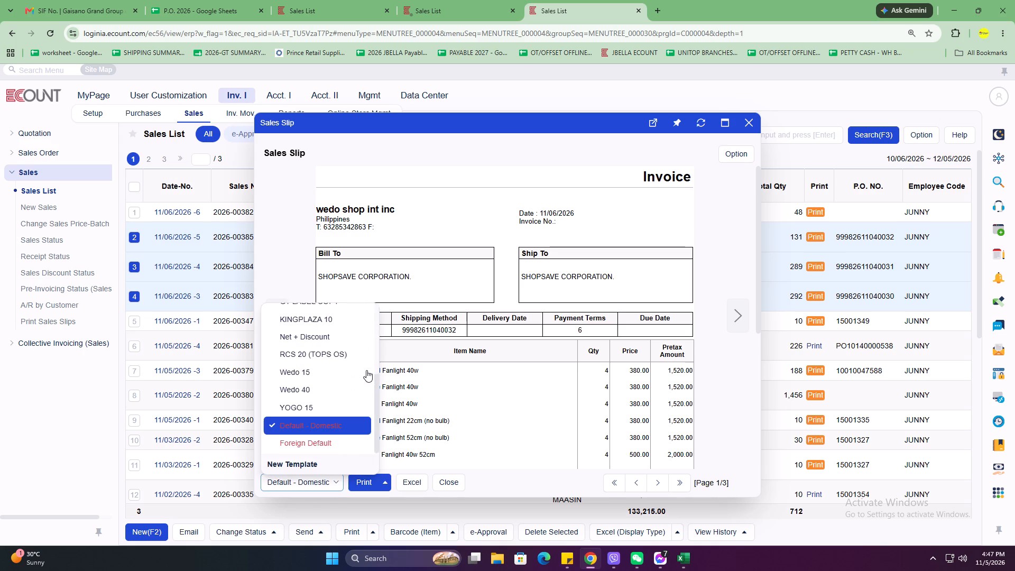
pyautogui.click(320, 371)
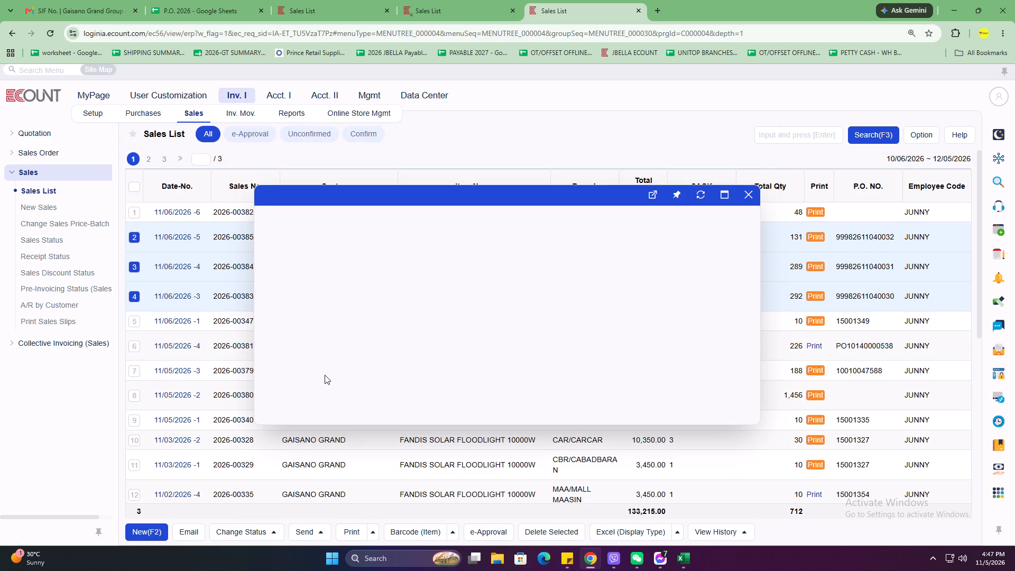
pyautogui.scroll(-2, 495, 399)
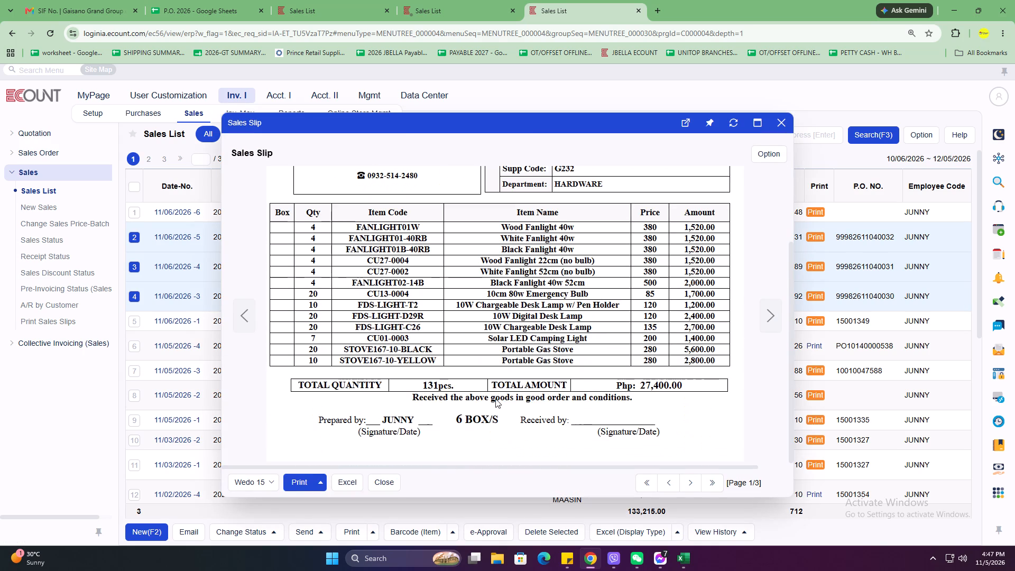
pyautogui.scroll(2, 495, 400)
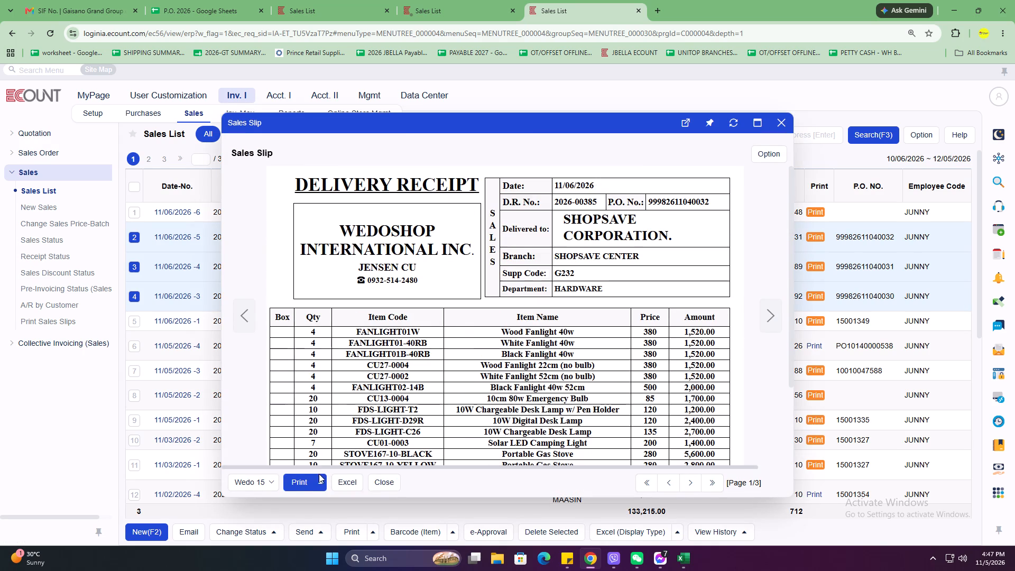
# Change the slips' template to GRAND and check the SHOPSAVE, MANGGAHAN and SAVE MAX delivery receipts.
pyautogui.click(251, 478)
pyautogui.scroll(-2, 361, 364)
pyautogui.click(264, 484)
pyautogui.scroll(-1, 292, 402)
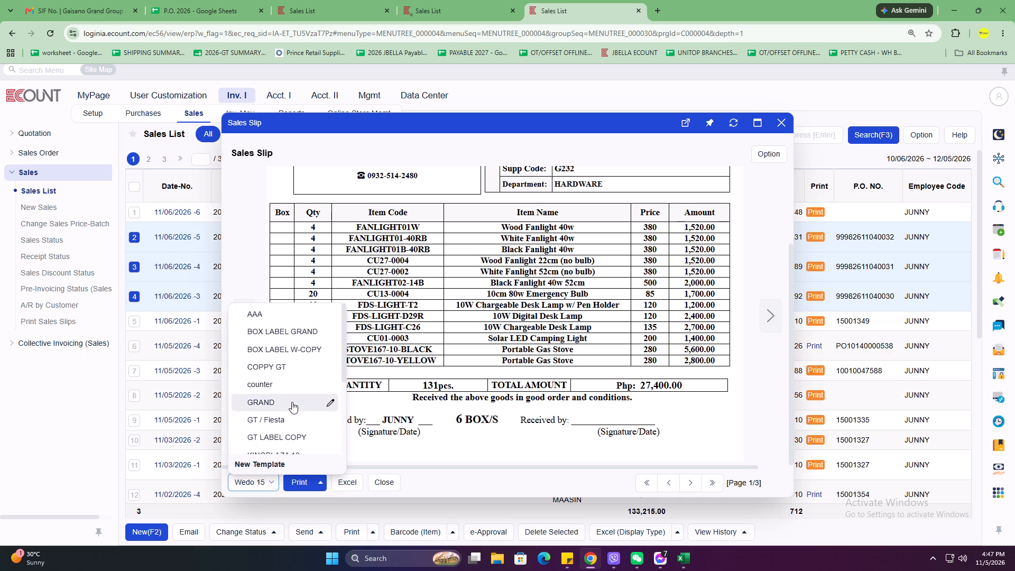
pyautogui.scroll(-1, 292, 402)
pyautogui.scroll(1, 293, 410)
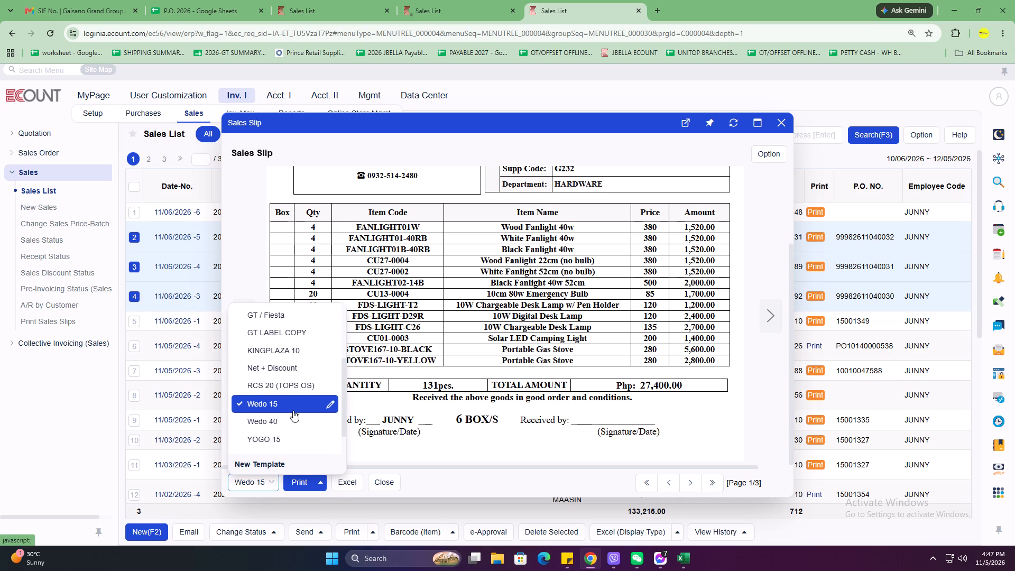
pyautogui.scroll(1, 293, 410)
pyautogui.click(293, 408)
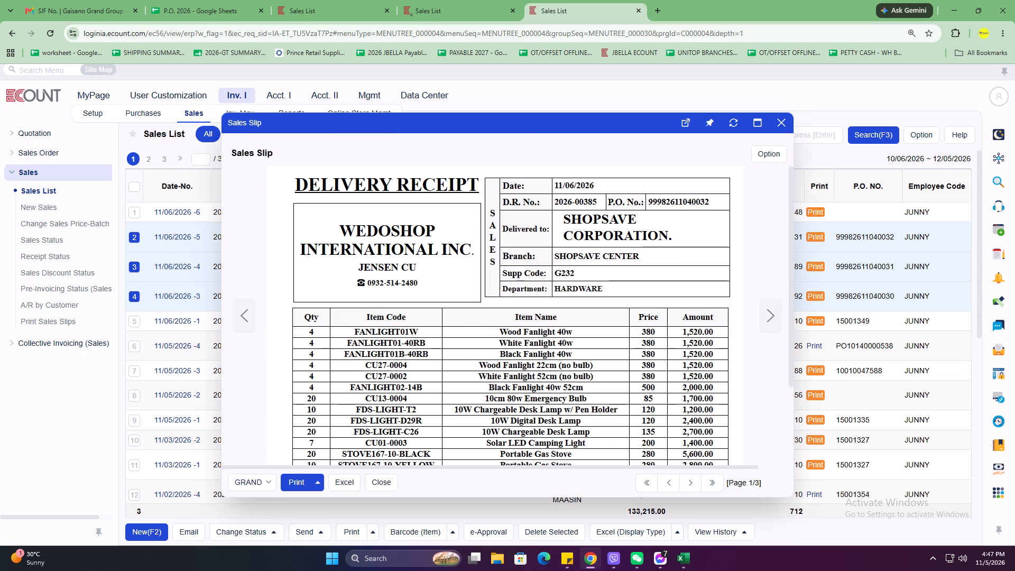
pyautogui.scroll(-2, 646, 345)
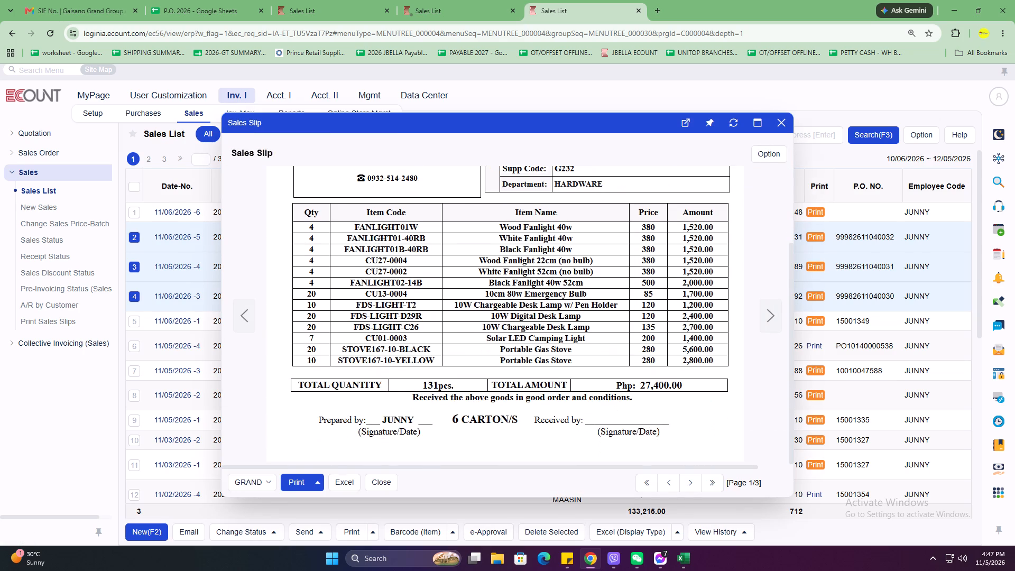
pyautogui.click(765, 316)
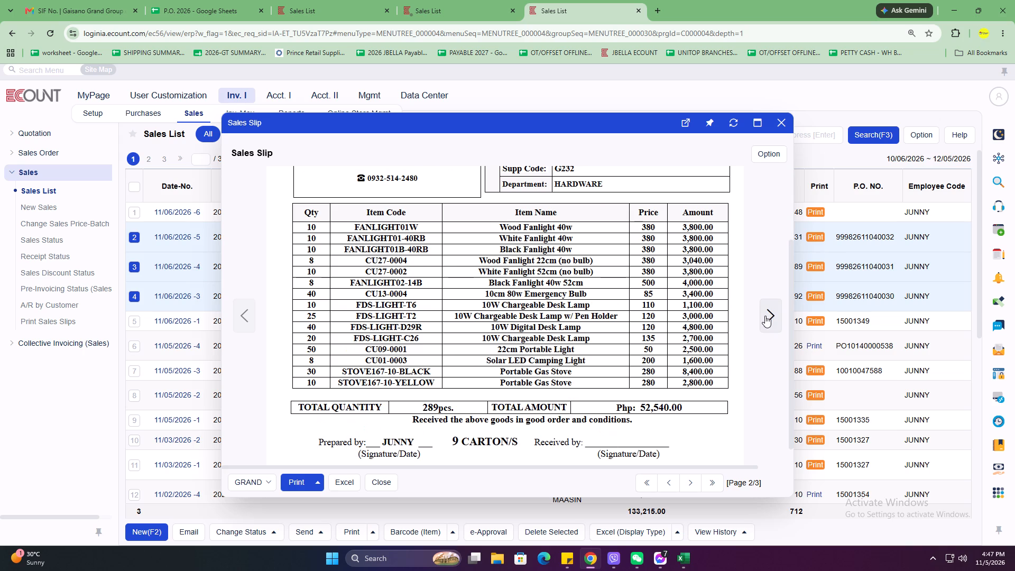
pyautogui.click(765, 316)
# Bring up the print preview for the three receipts, reduce the scale to 79, and check each receipt's page fit.
pyautogui.moveTo(663, 130); pyautogui.dragTo(570, 132)
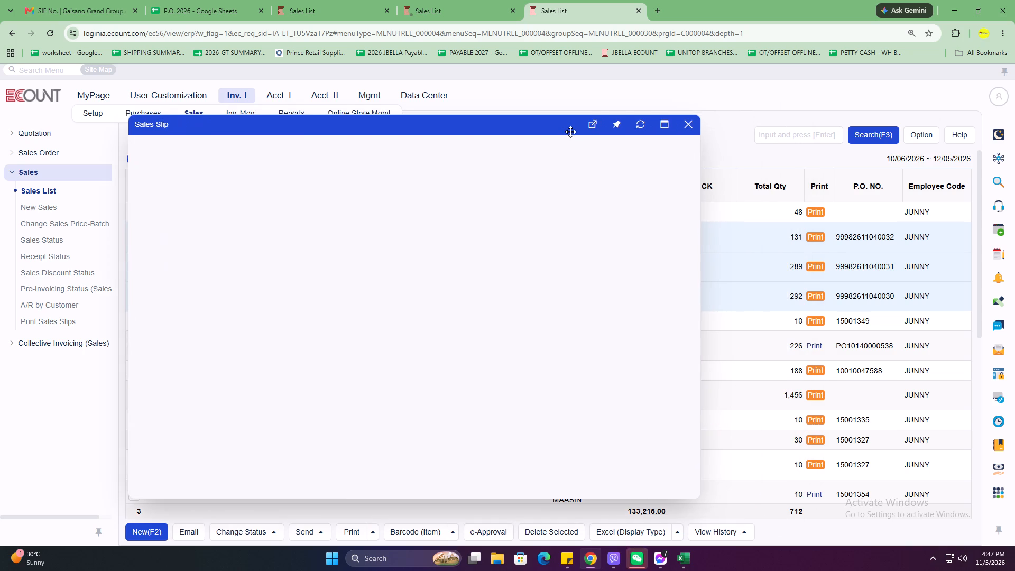
pyautogui.moveTo(570, 132); pyautogui.dragTo(639, 158)
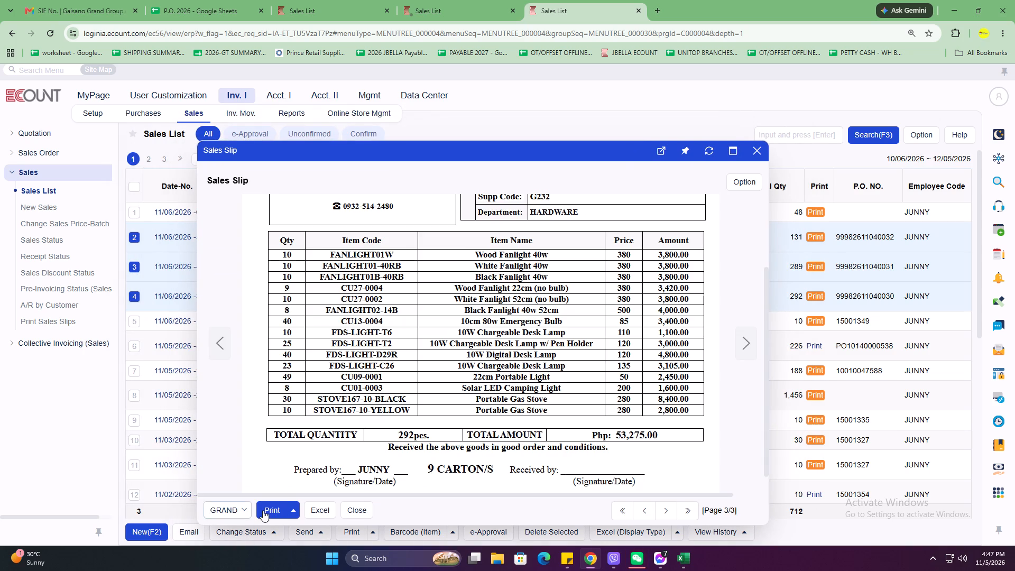
pyautogui.click(263, 510)
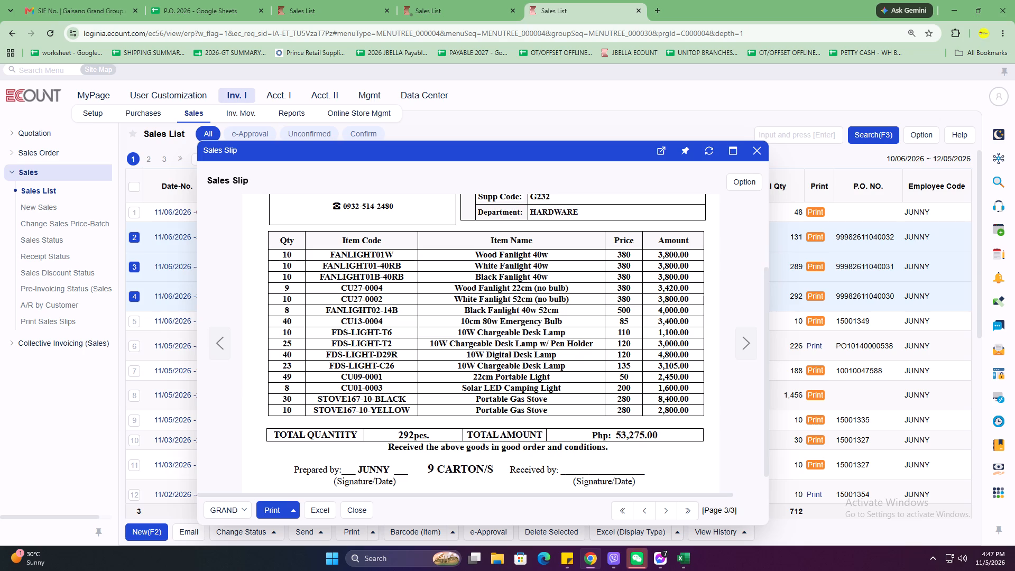
pyautogui.click(769, 183)
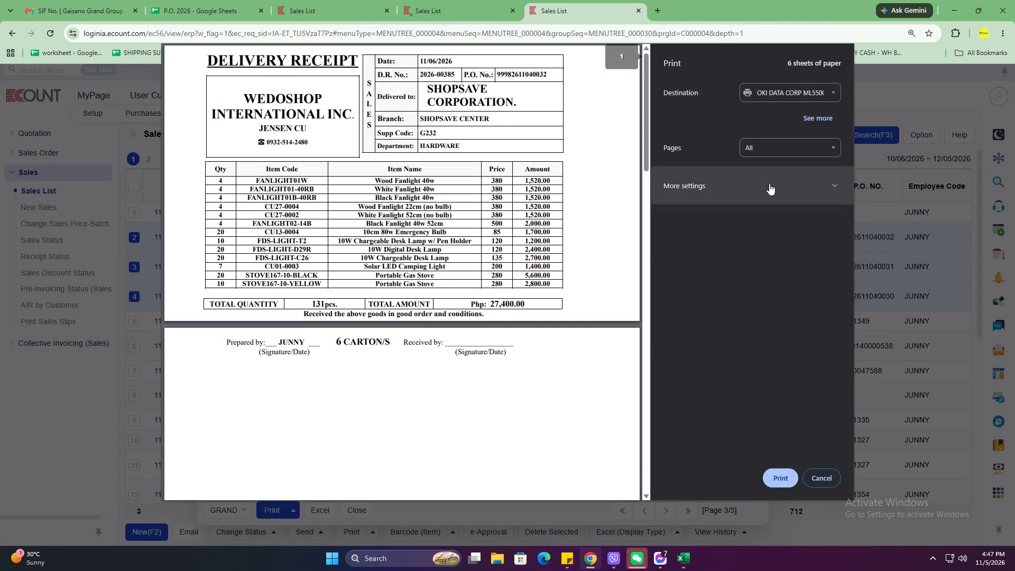
pyautogui.click(766, 362)
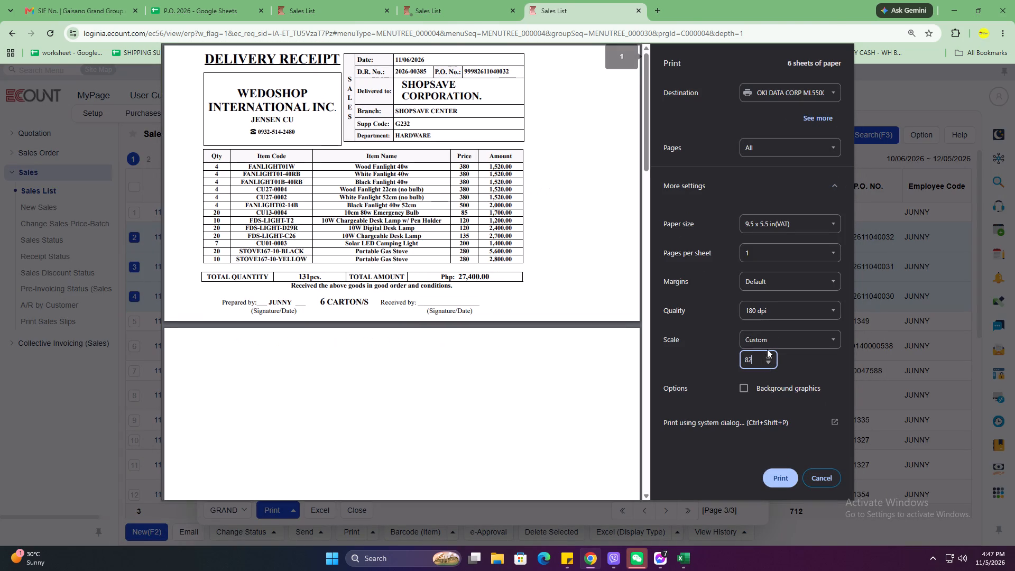
pyautogui.scroll(-10, 345, 293)
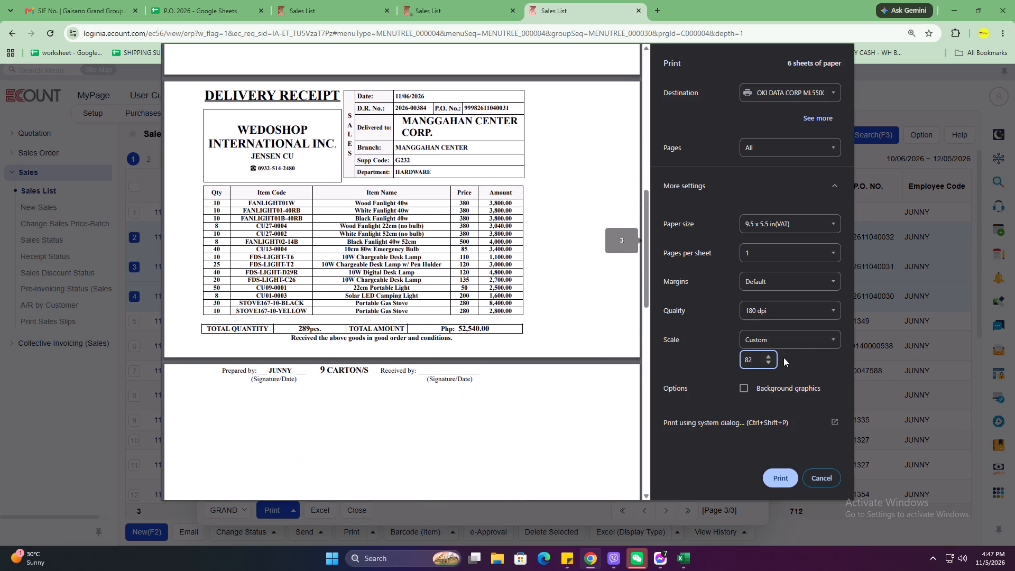
pyautogui.click(768, 361)
pyautogui.doubleClick(768, 361)
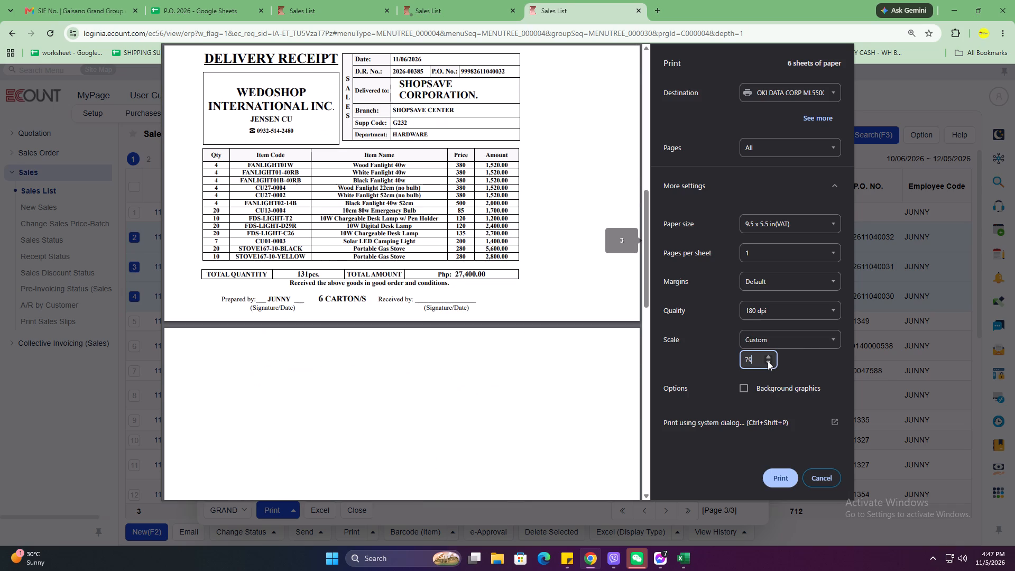
pyautogui.scroll(11, 414, 372)
pyautogui.scroll(-4, 413, 369)
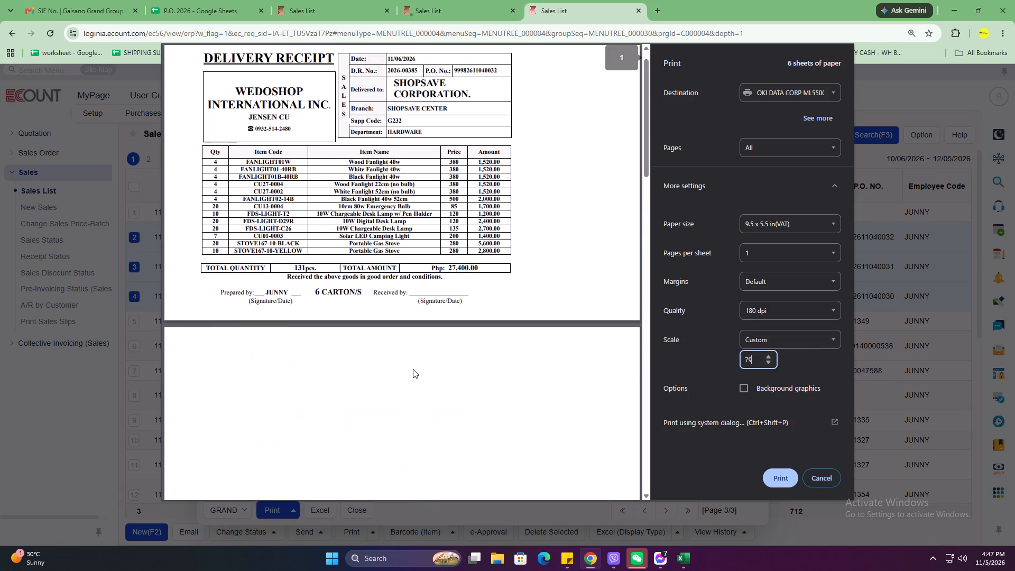
pyautogui.scroll(-16, 413, 369)
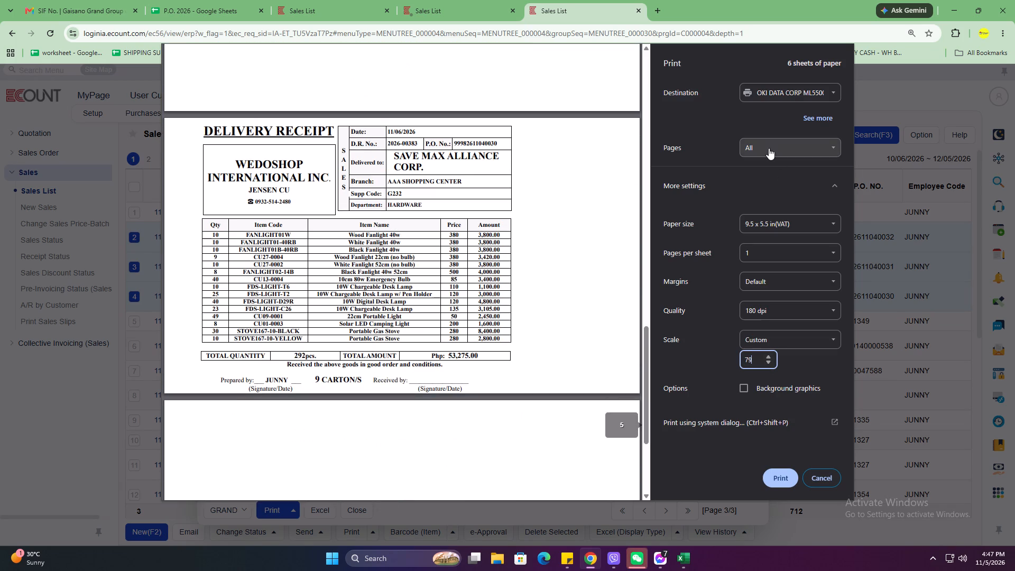
# Limit printing to odd pages only, print the three delivery receipts, and close the sales slip window.
pyautogui.click(769, 148)
pyautogui.click(767, 176)
pyautogui.scroll(7, 546, 329)
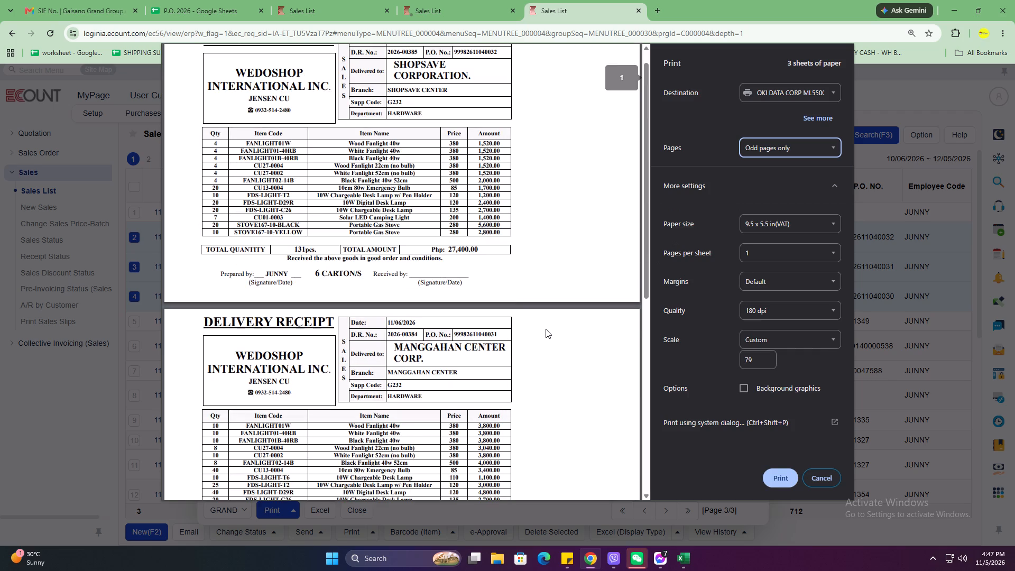
pyautogui.scroll(7, 546, 329)
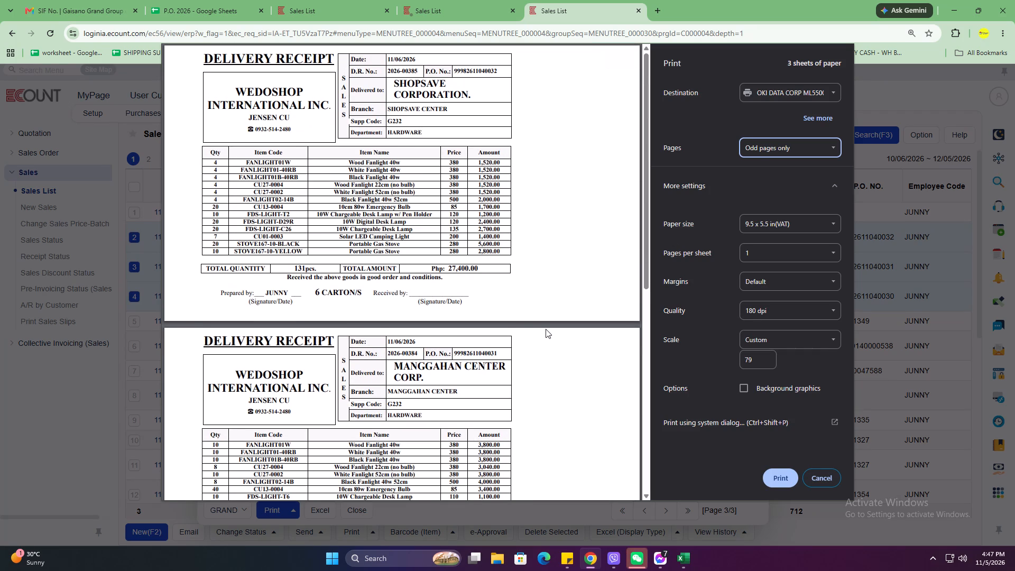
pyautogui.click(783, 477)
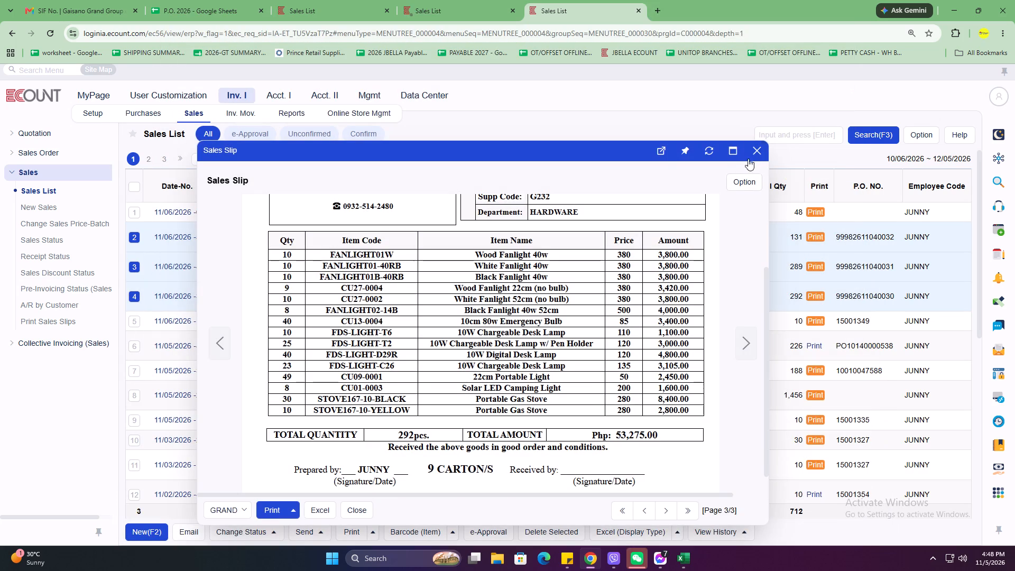
pyautogui.click(753, 155)
# Return to the WEDOSHOP MARKETING chat in WeChat and read the reply about the receipt's print format.
pyautogui.click(639, 557)
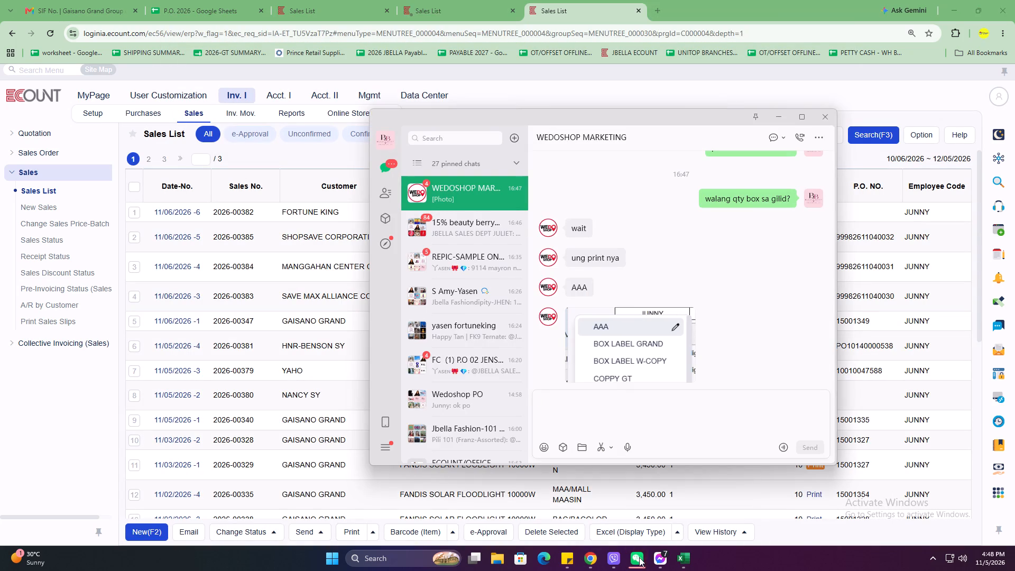
pyautogui.scroll(-3, 615, 388)
# Close the chat window and reopen the print slips for the SHOPSAVE, MANGGAHAN and SAVE MAX sales dated 11/06/2026.
pyautogui.click(819, 116)
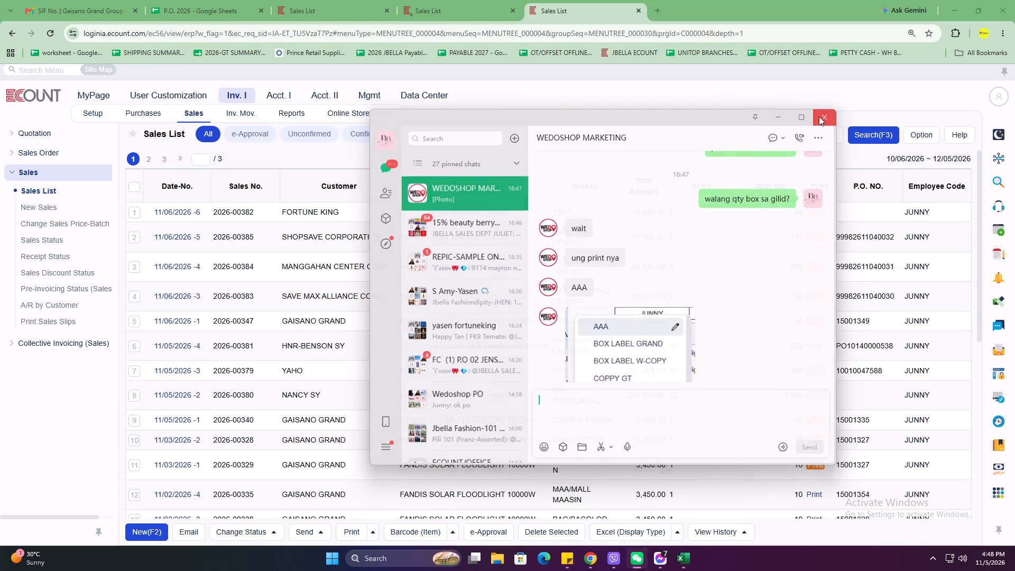
pyautogui.scroll(4, 208, 196)
pyautogui.click(136, 238)
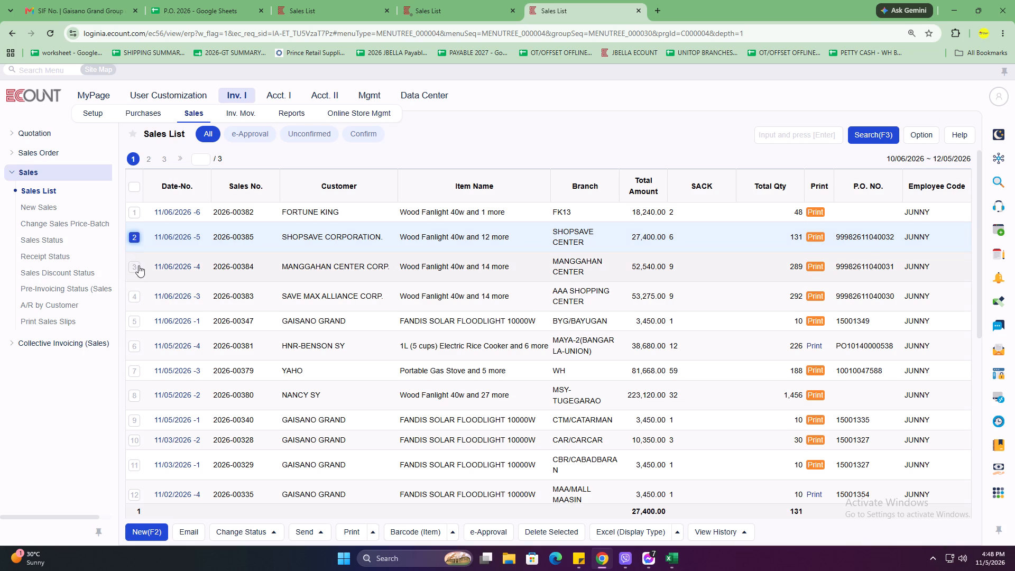
pyautogui.click(139, 265)
pyautogui.click(138, 299)
pyautogui.click(354, 538)
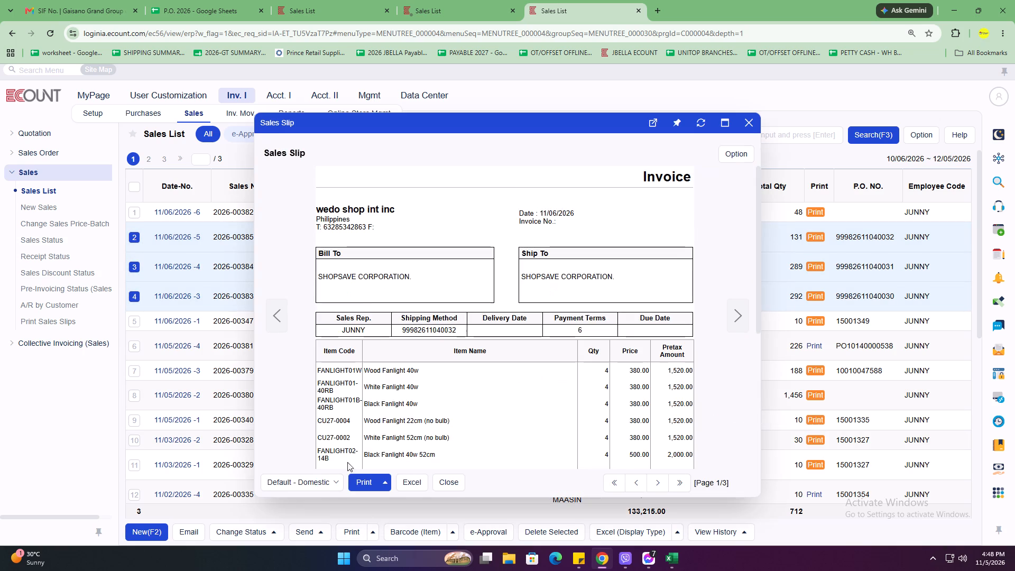
# Change the slips' template to AAA and check the layout and box quantity on the delivery receipts.
pyautogui.click(315, 478)
pyautogui.click(321, 315)
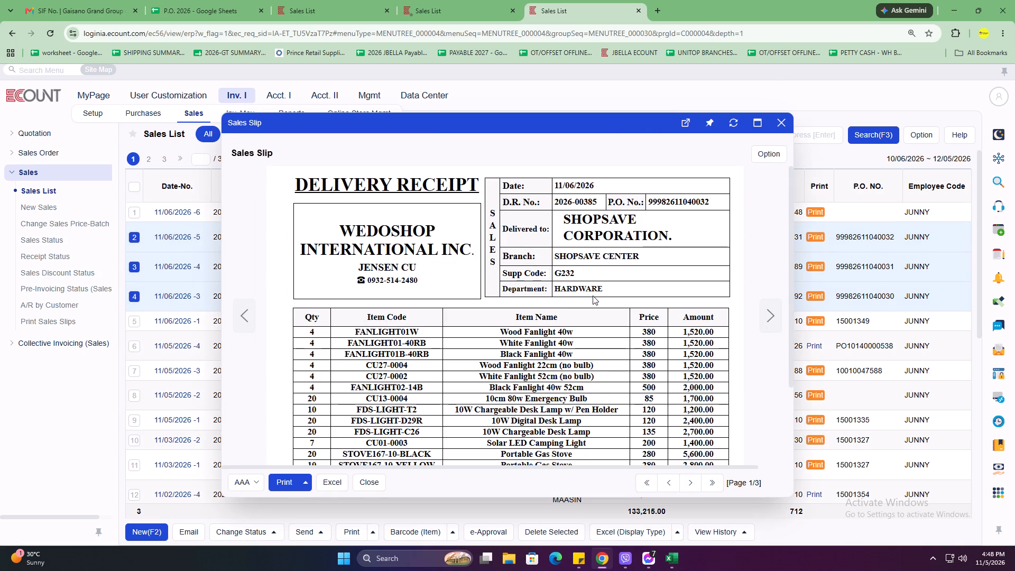
pyautogui.scroll(-7, 593, 296)
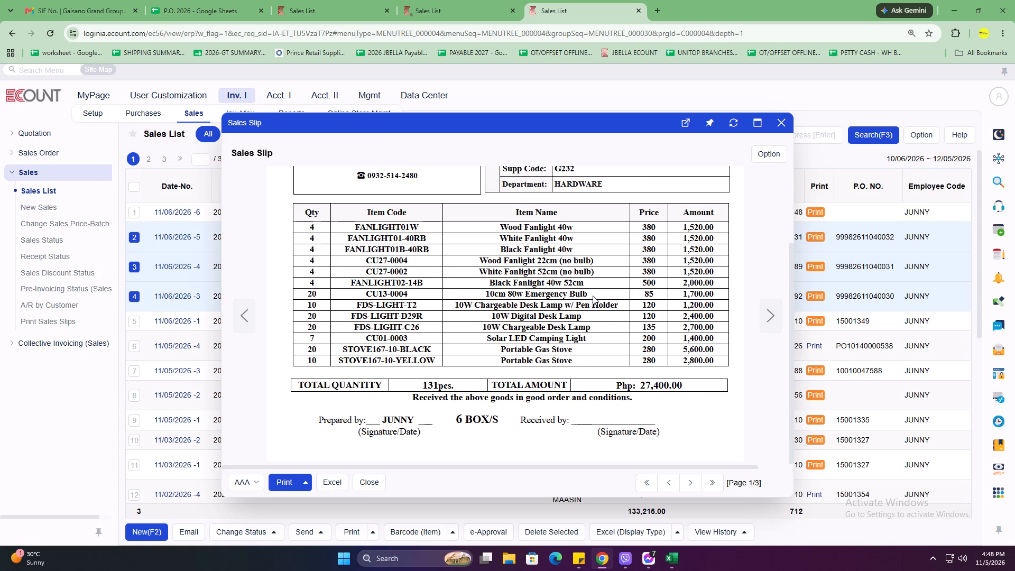
pyautogui.scroll(5, 593, 296)
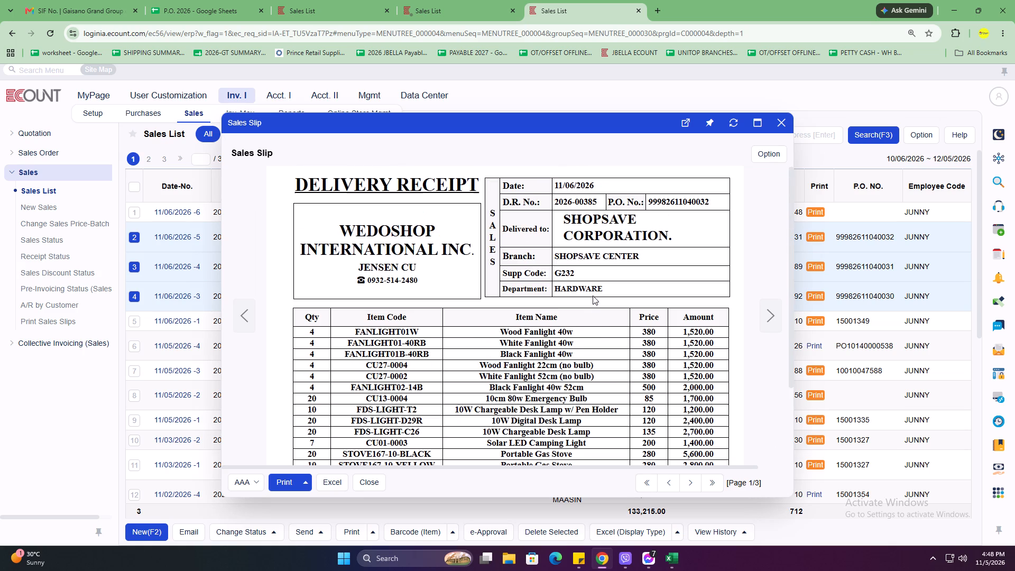
pyautogui.click(770, 318)
pyautogui.click(770, 318)
pyautogui.scroll(-4, 668, 343)
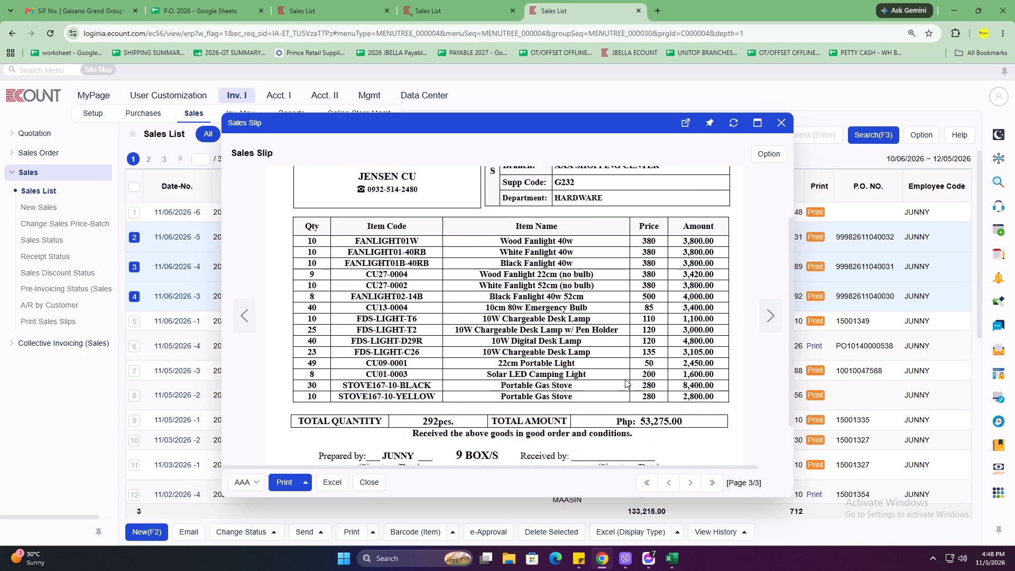
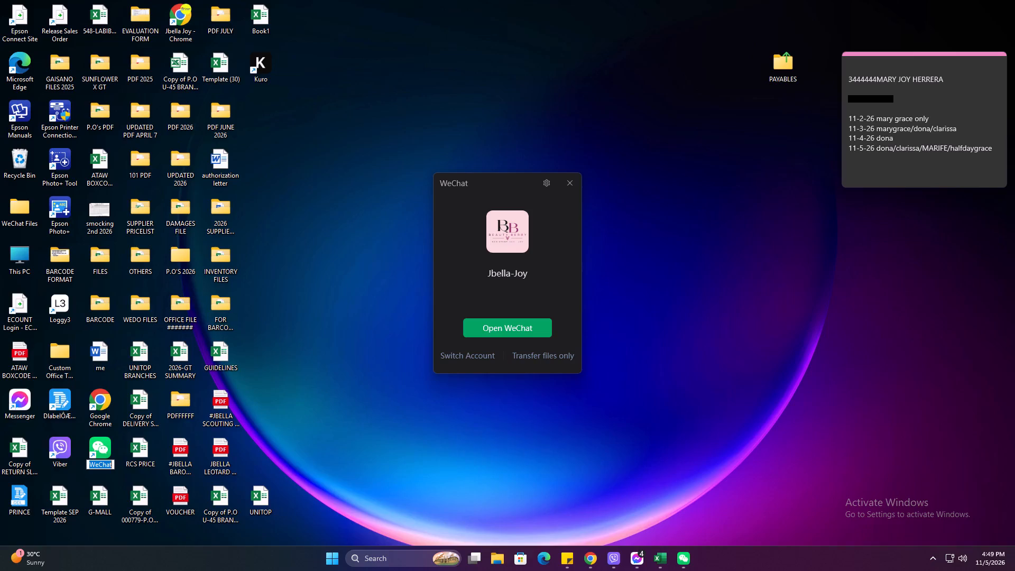
# Send WEDOSHOP MARKETING the WeChat messages "same lang kay grand", "hahahaha\" and "naprint ko na kay grand".
pyautogui.click(515, 321)
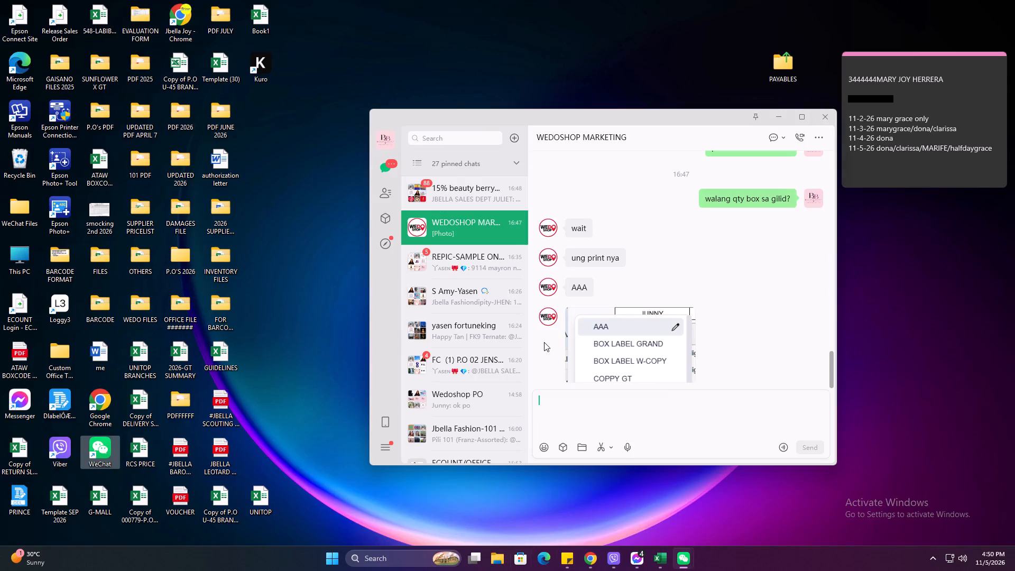
pyautogui.click(637, 410)
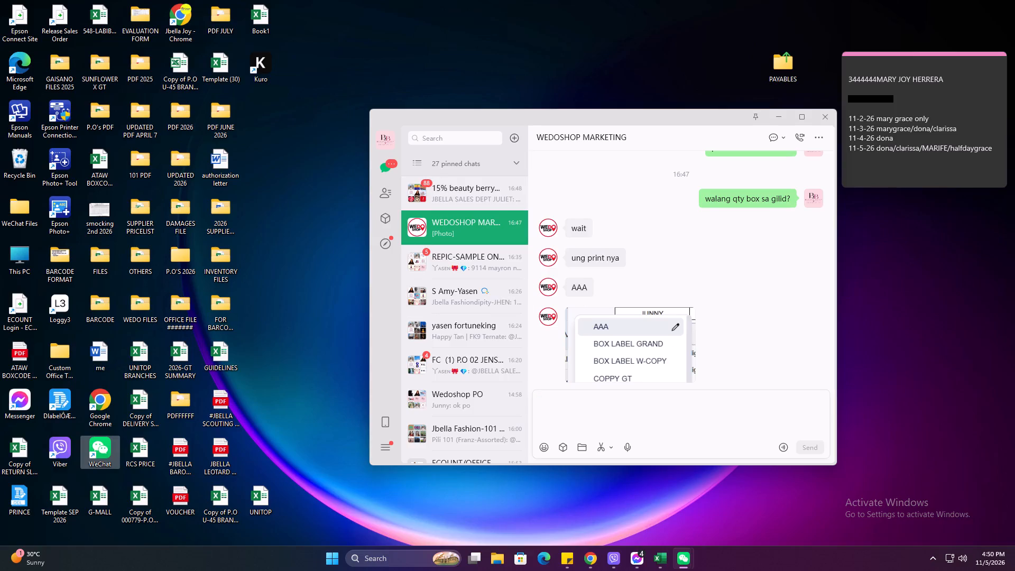
pyautogui.write('same l')
pyautogui.write('ang kay grand')
pyautogui.press('Return')
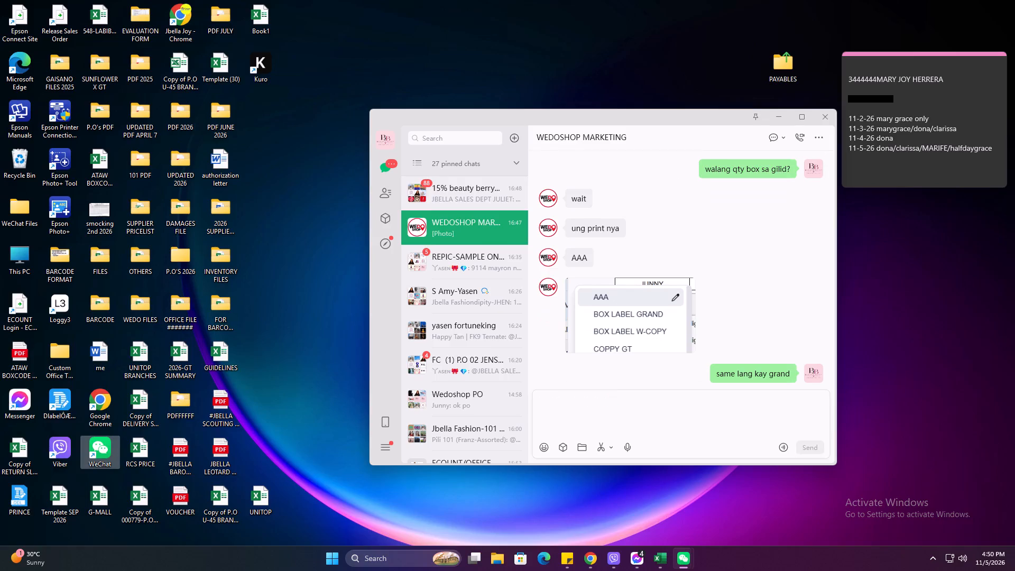
pyautogui.write('hahahaha\\')
pyautogui.press('Return')
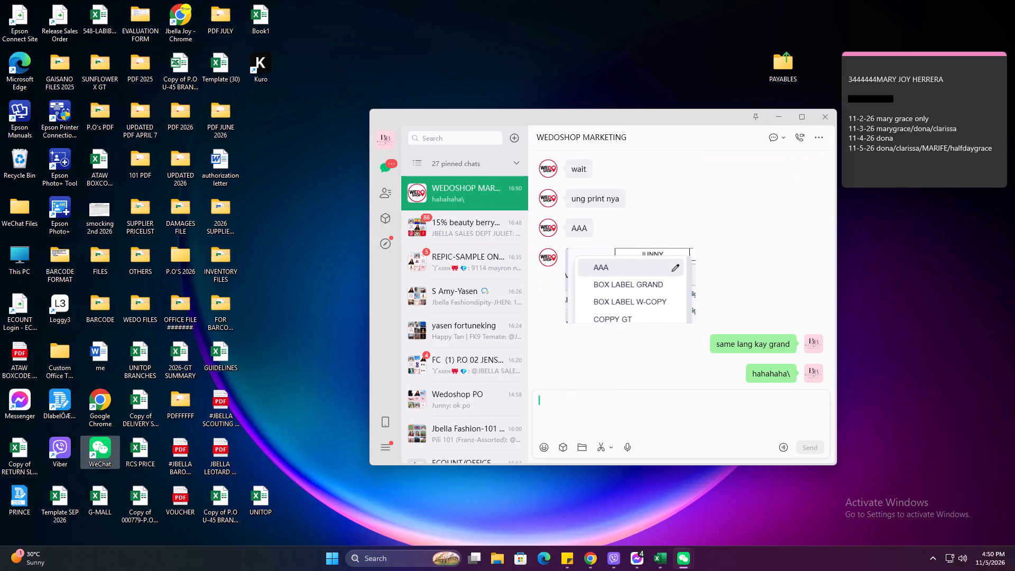
pyautogui.write('naprint ko na kay grand')
pyautogui.press('Return')
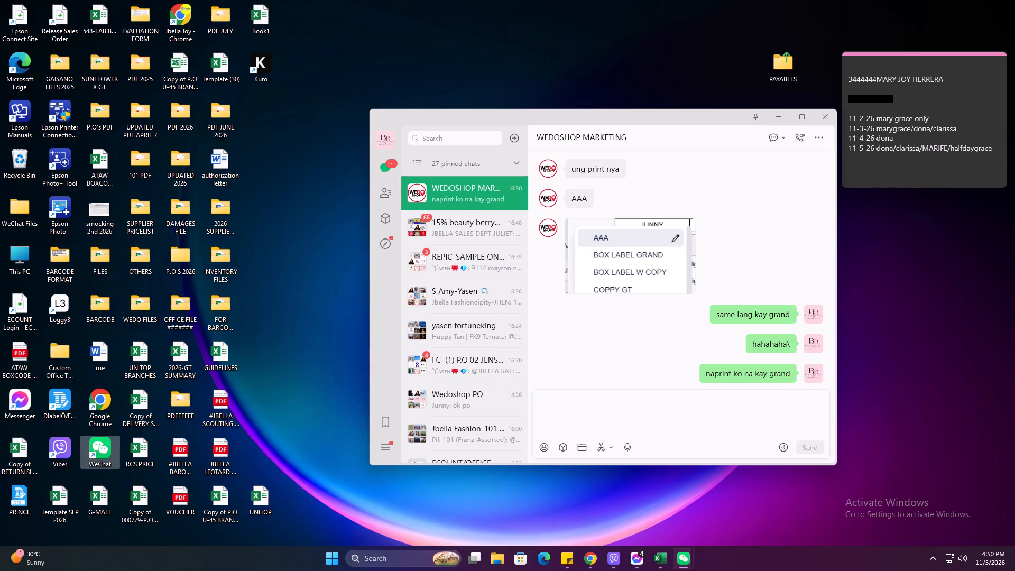
# Return to the ECOUNT sales list in Chrome and close the SAVE MAX sales slip window.
pyautogui.click(595, 565)
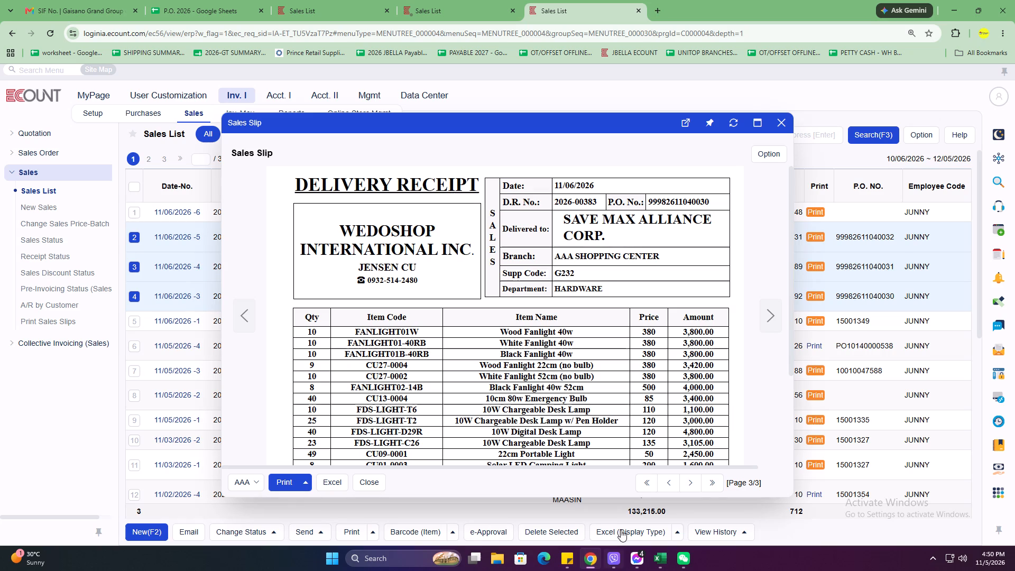
pyautogui.scroll(2, 451, 398)
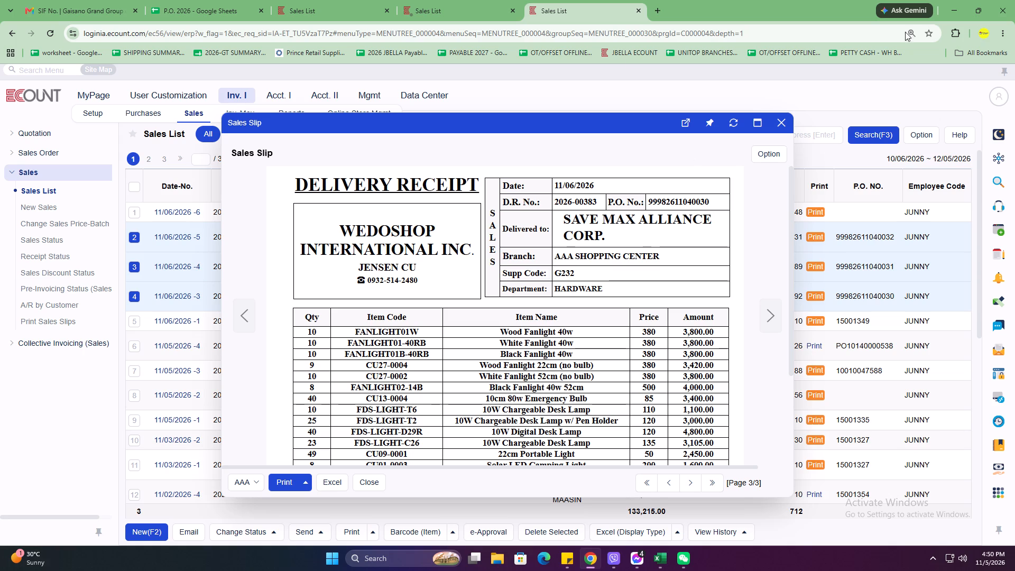
pyautogui.click(782, 120)
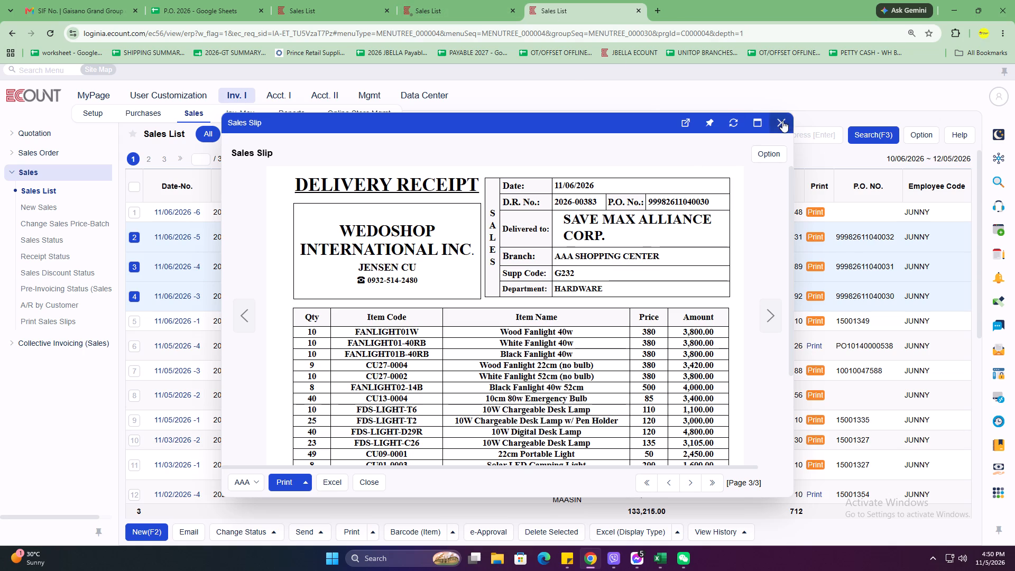
# Switch to WeChat and read the latest messages in the FC (1) P.O 02 group chat.
pyautogui.click(682, 563)
pyautogui.click(698, 482)
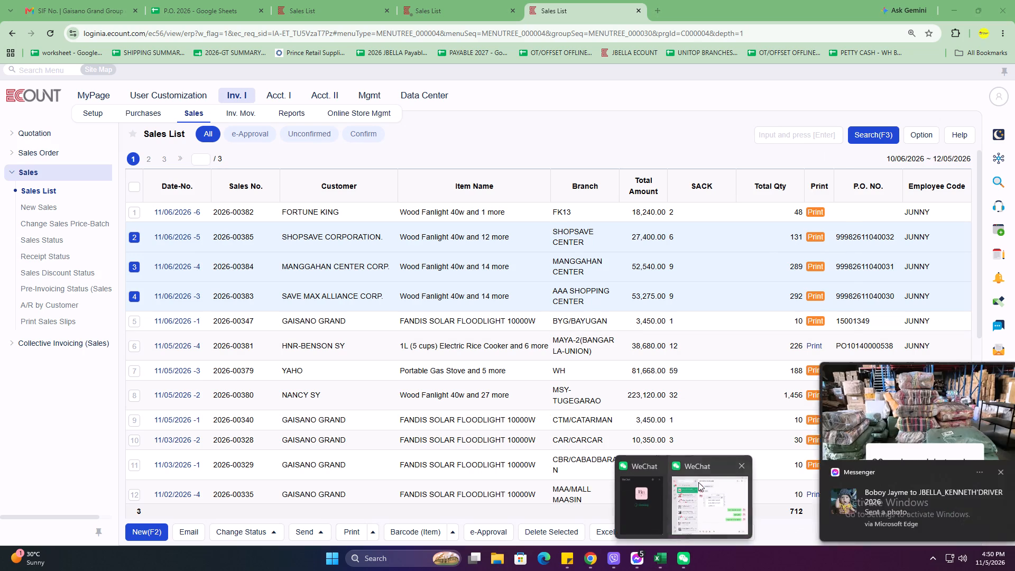
pyautogui.click(456, 370)
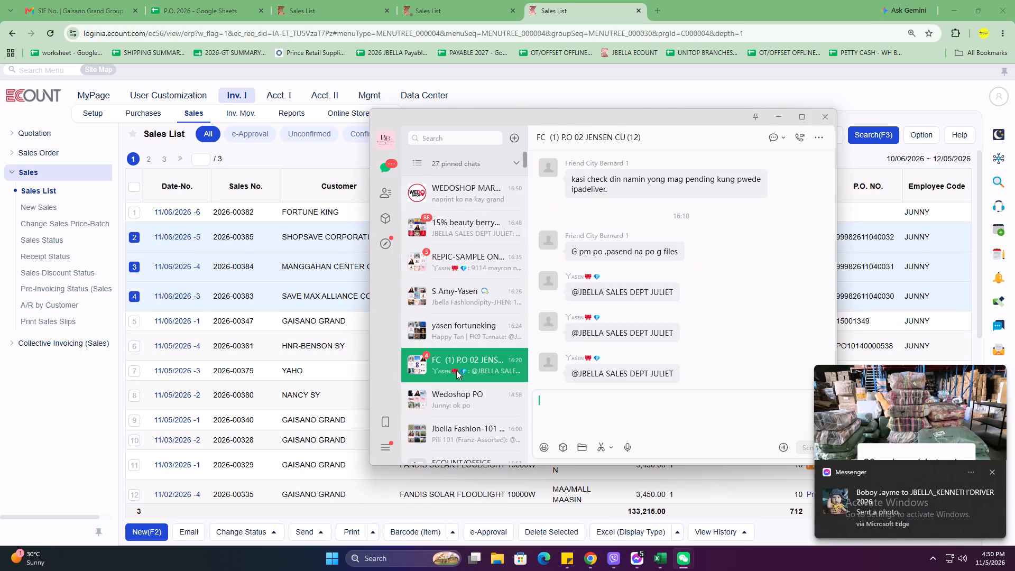
# Return to the other Chrome sales list, check and print the FORTUNE KING receipts for FK6, FK11 and FK3, and close the slip window.
pyautogui.click(438, 0)
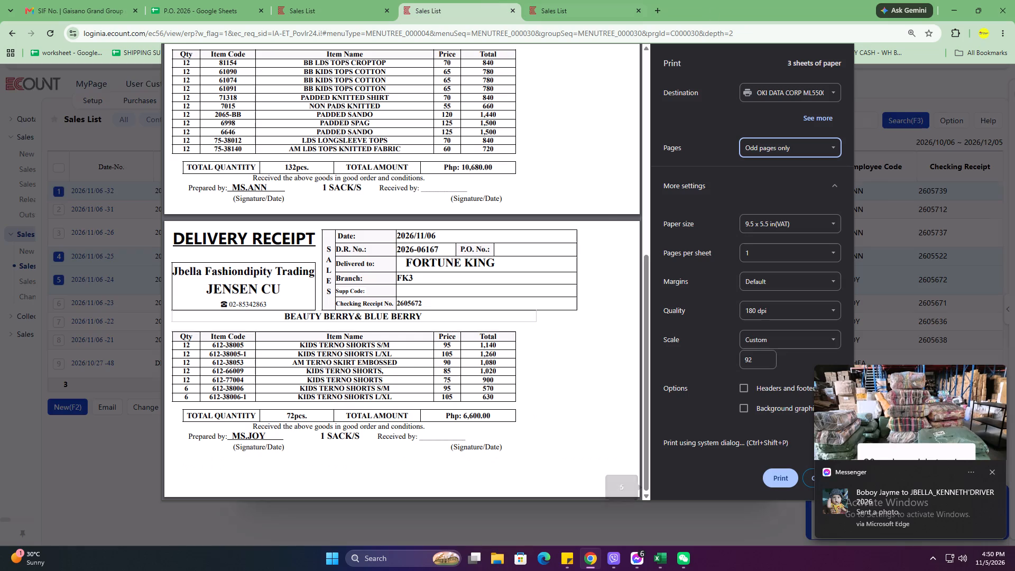
pyautogui.scroll(7, 520, 301)
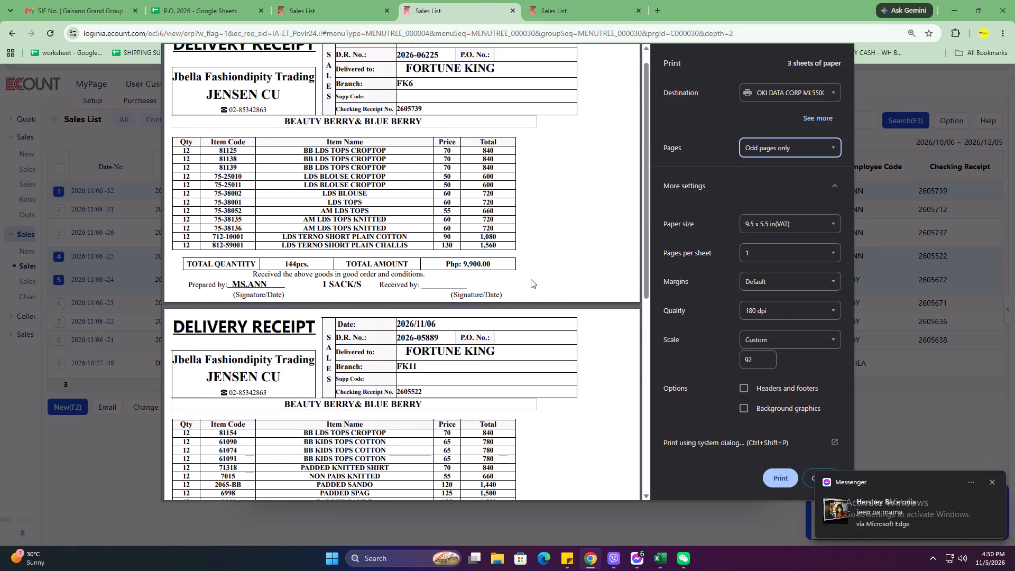
pyautogui.scroll(-12, 340, 309)
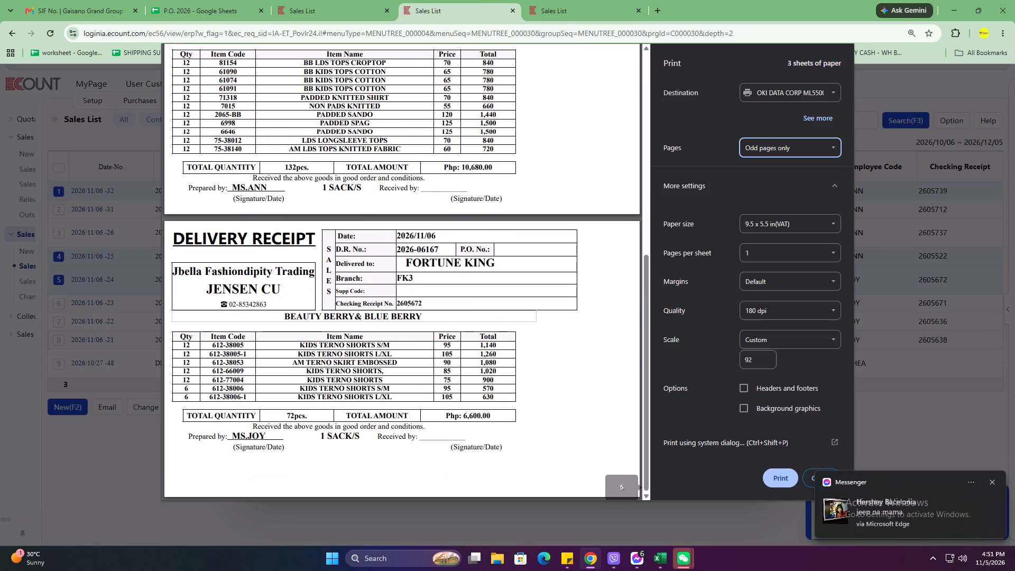
pyautogui.scroll(-3, 367, 311)
pyautogui.click(787, 475)
pyautogui.click(764, 119)
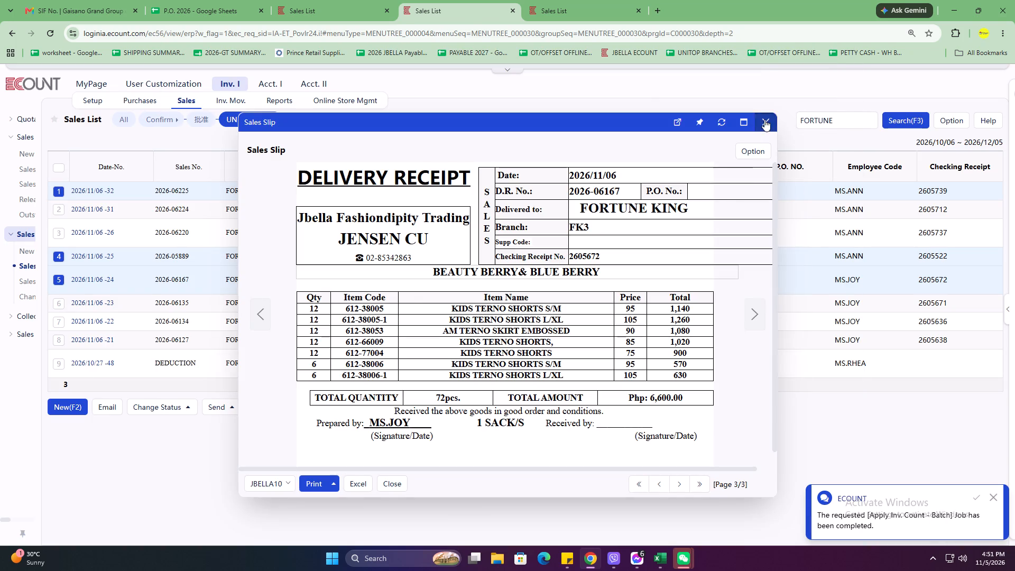
# Search the sales list for wenzhuan.
pyautogui.click(843, 118)
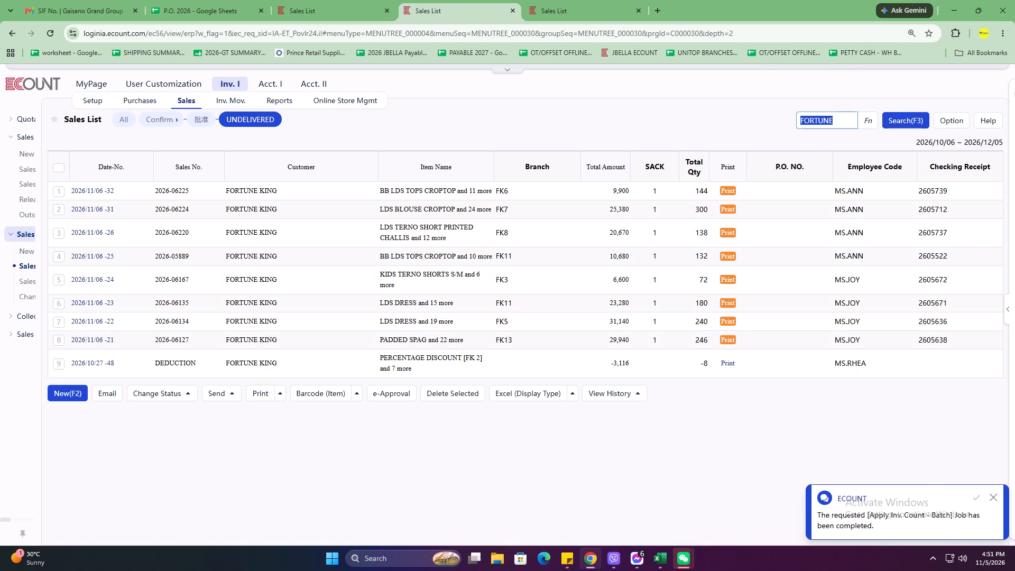
pyautogui.write('wenzhuan')
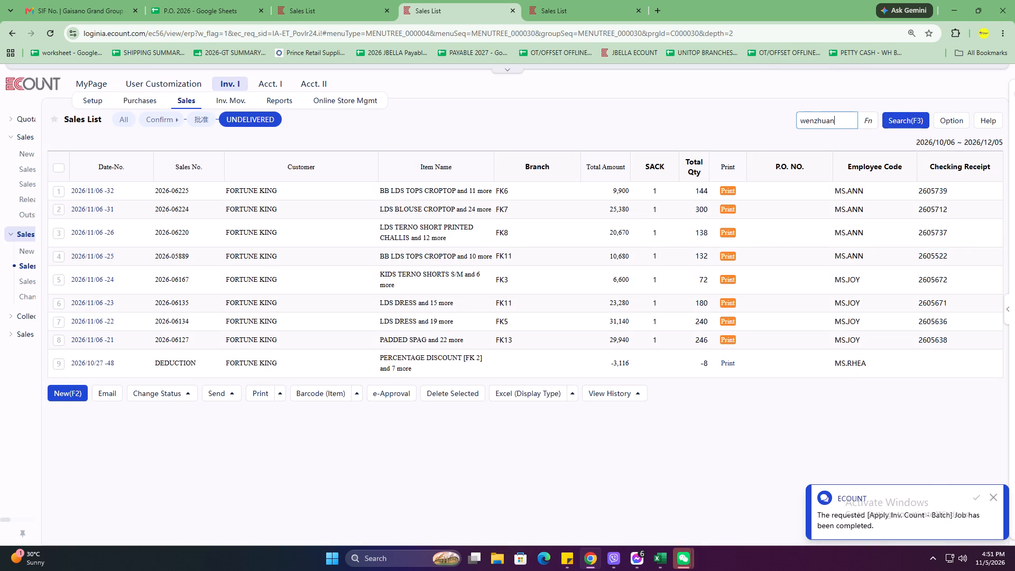
pyautogui.scroll(6, 210, 386)
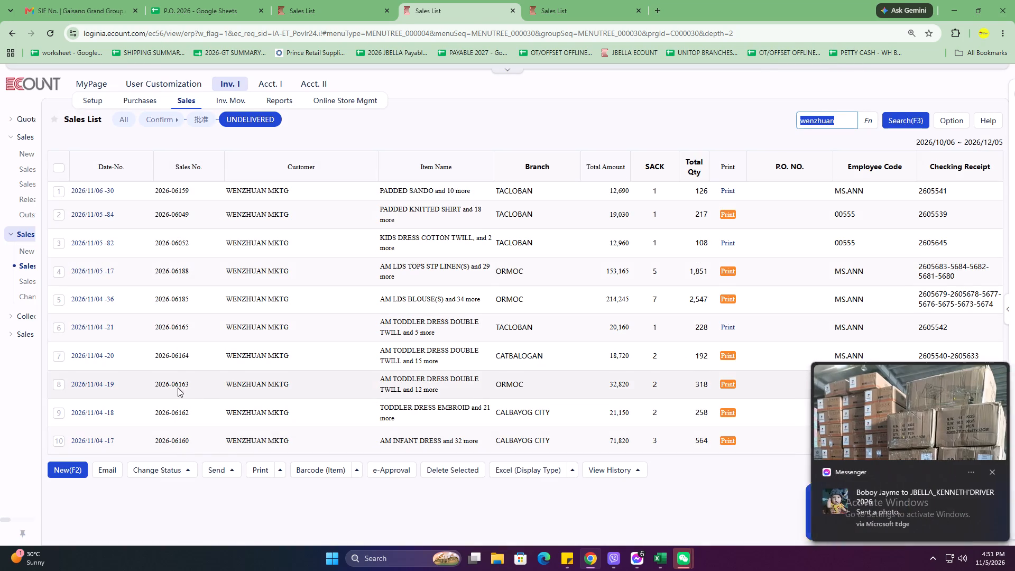
pyautogui.click(58, 242)
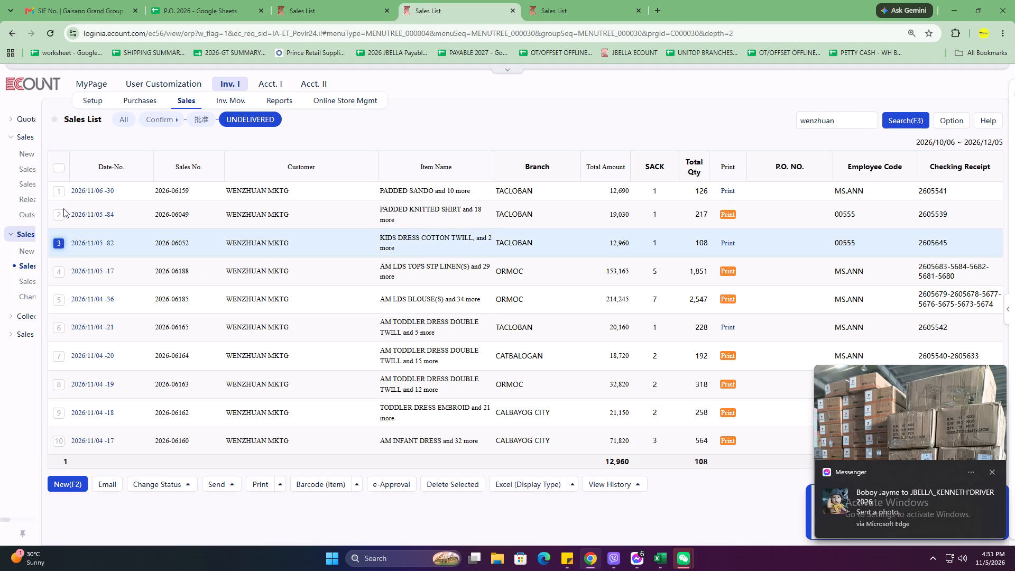
pyautogui.click(56, 192)
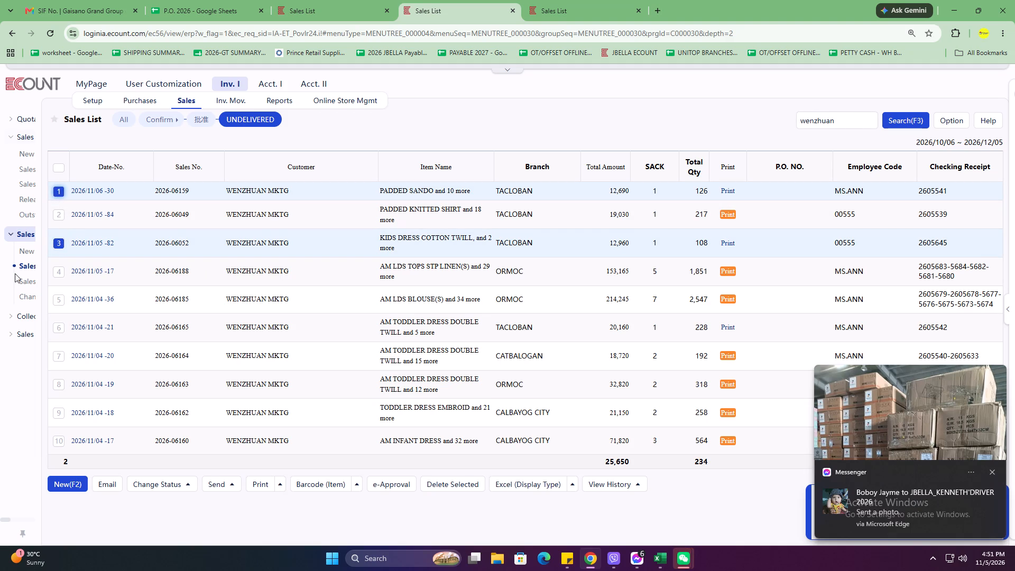
pyautogui.click(62, 328)
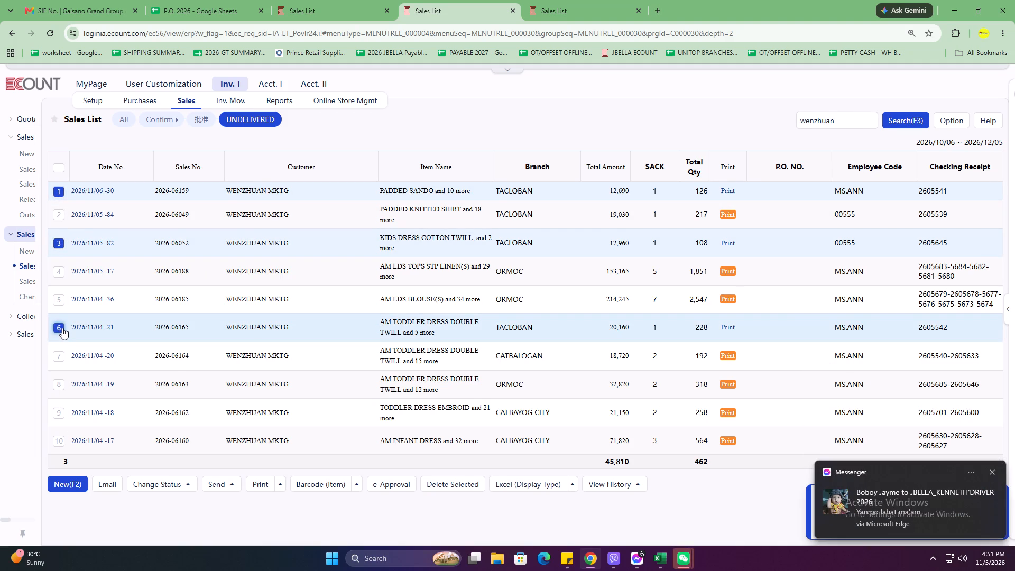
pyautogui.scroll(4, 62, 328)
pyautogui.click(257, 490)
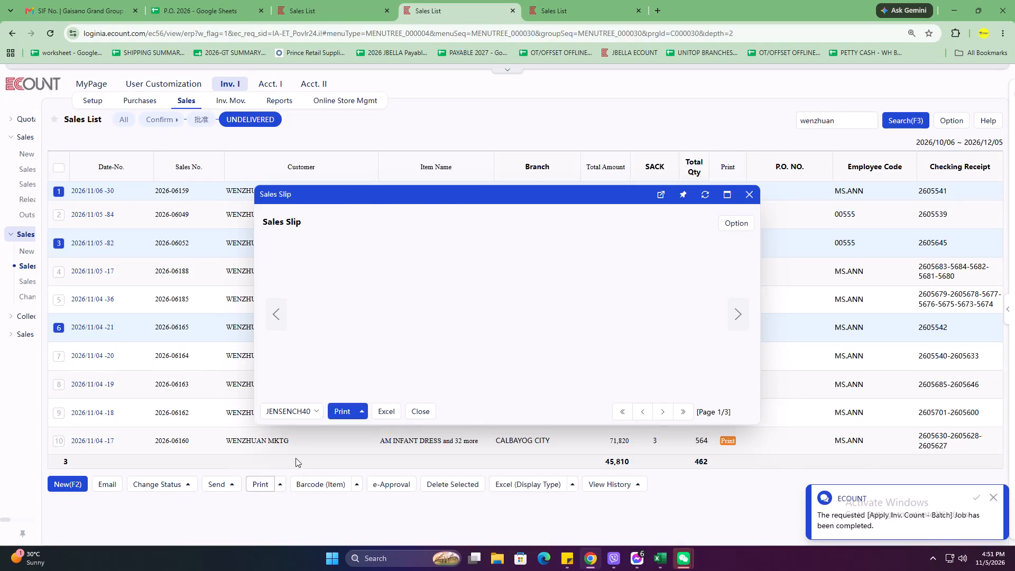
pyautogui.click(299, 476)
pyautogui.scroll(-2, 321, 435)
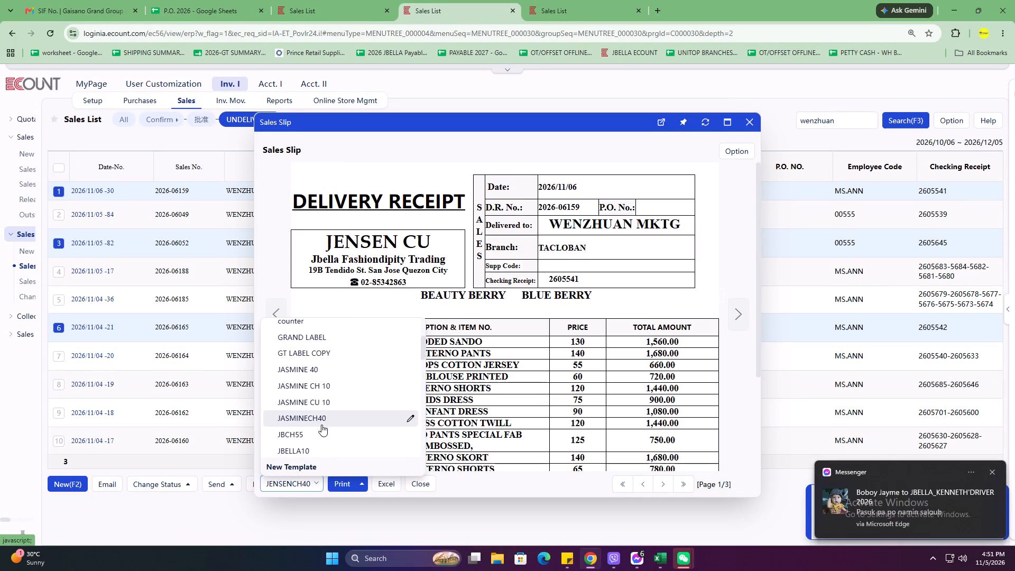
pyautogui.click(325, 449)
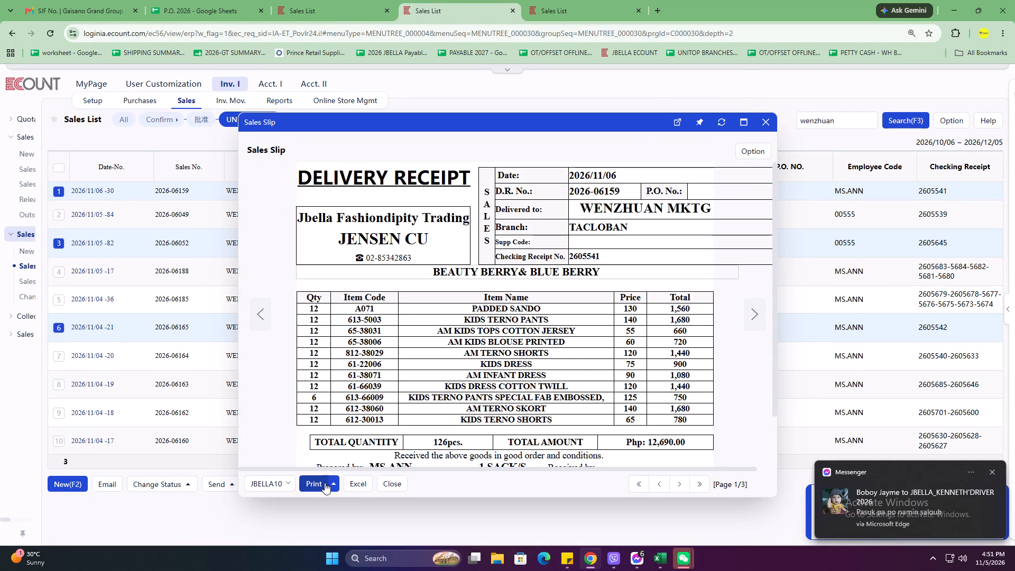
# Bring up the print preview for the three WENZHUAN MKTG receipts, raise the scale to 85, and check each receipt's page fit.
pyautogui.click(325, 483)
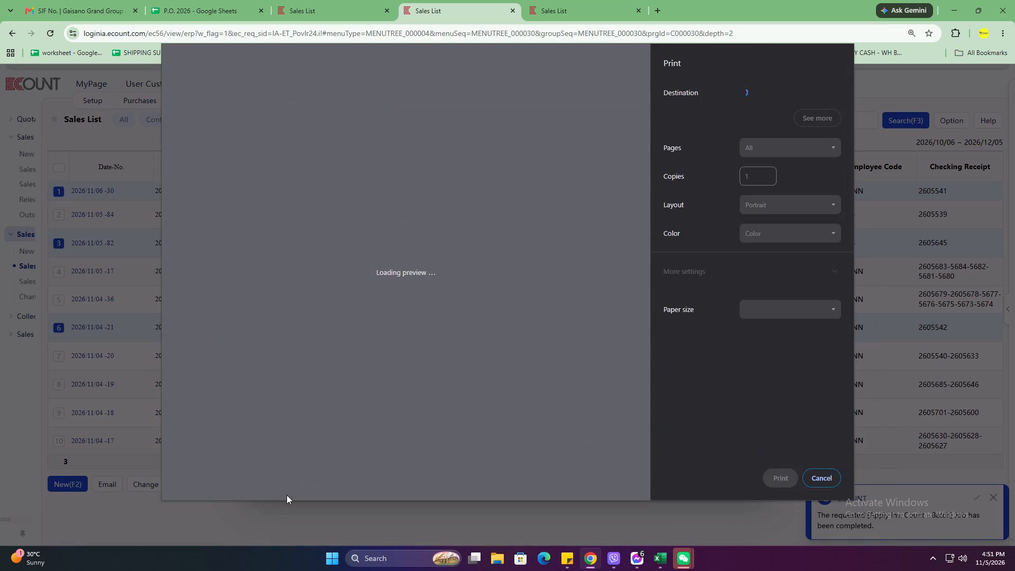
pyautogui.scroll(-14, 434, 336)
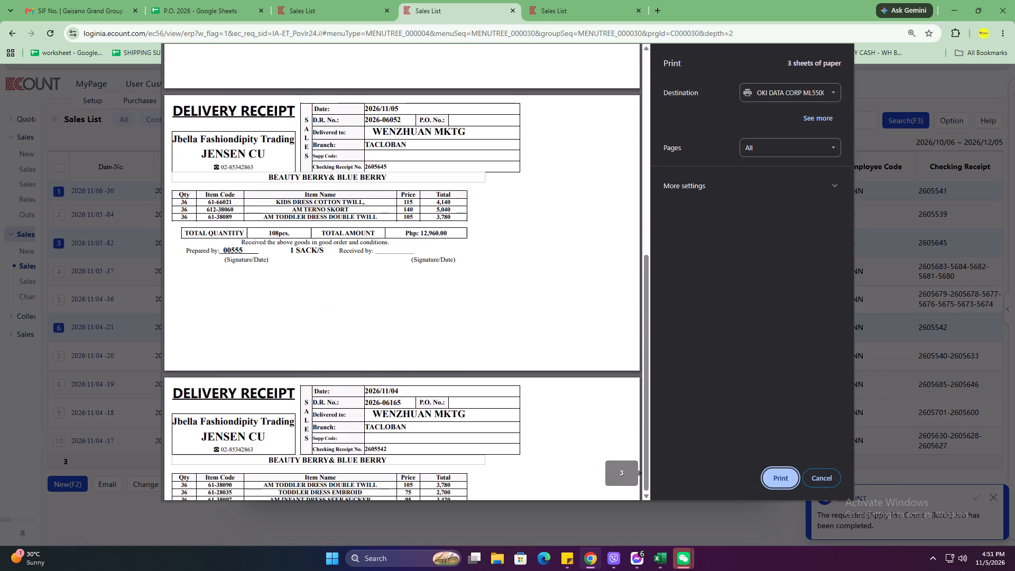
pyautogui.click(788, 187)
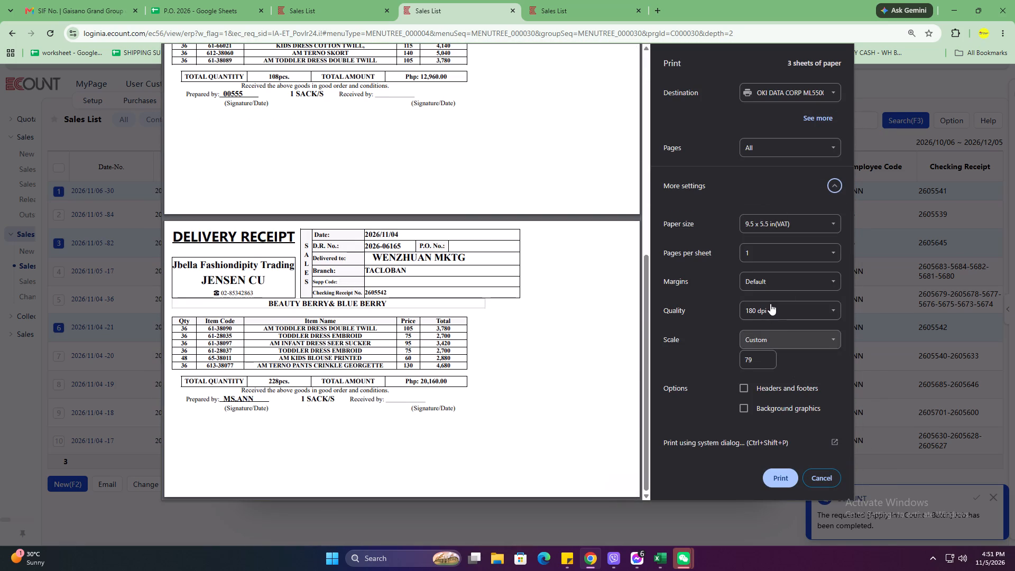
pyautogui.tripleClick(767, 356)
pyautogui.click(767, 356)
pyautogui.scroll(8, 515, 321)
pyautogui.scroll(-9, 515, 321)
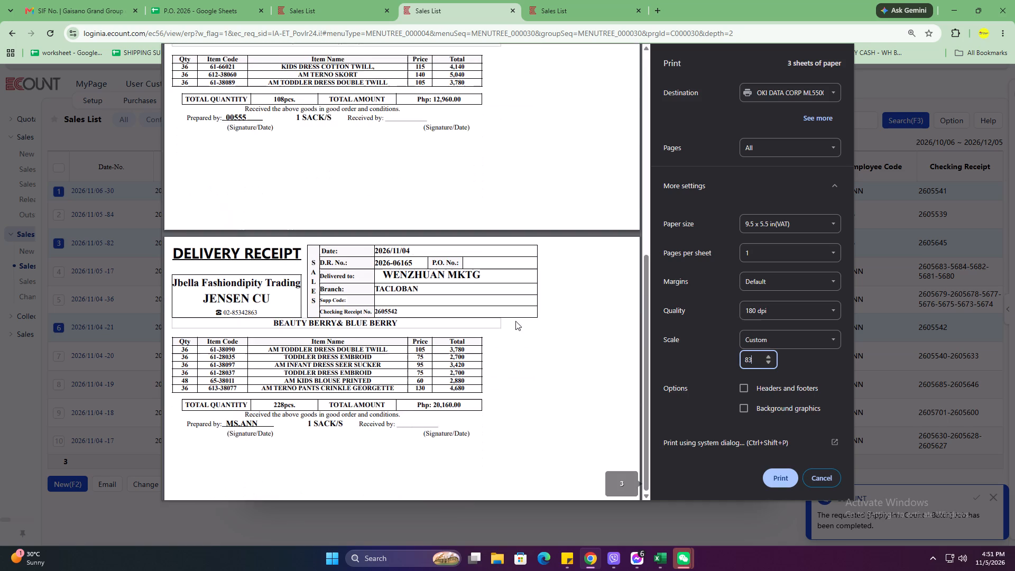
pyautogui.scroll(-6, 515, 321)
pyautogui.click(770, 356)
pyautogui.click(770, 356)
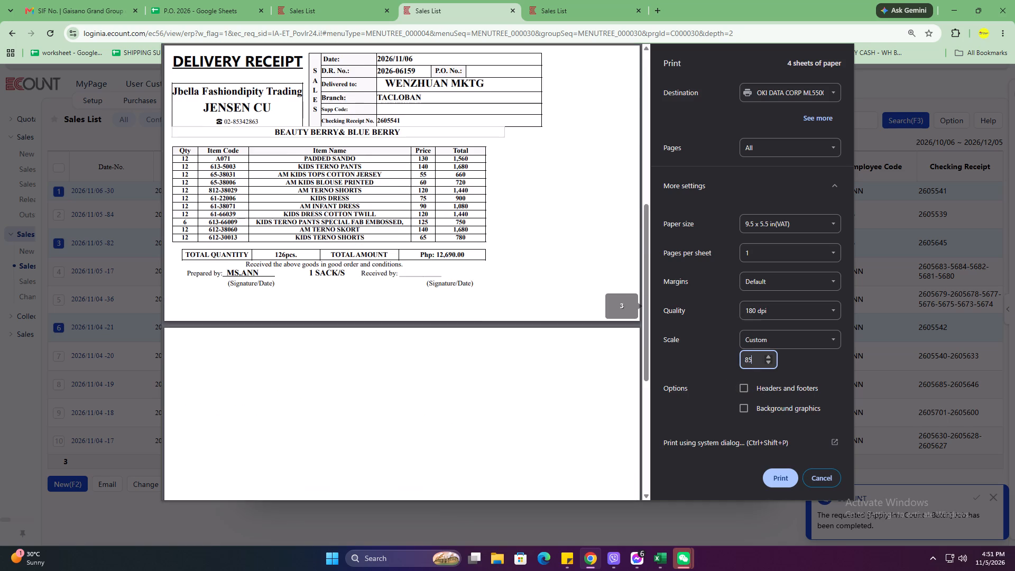
pyautogui.scroll(15, 451, 362)
pyautogui.scroll(-12, 451, 362)
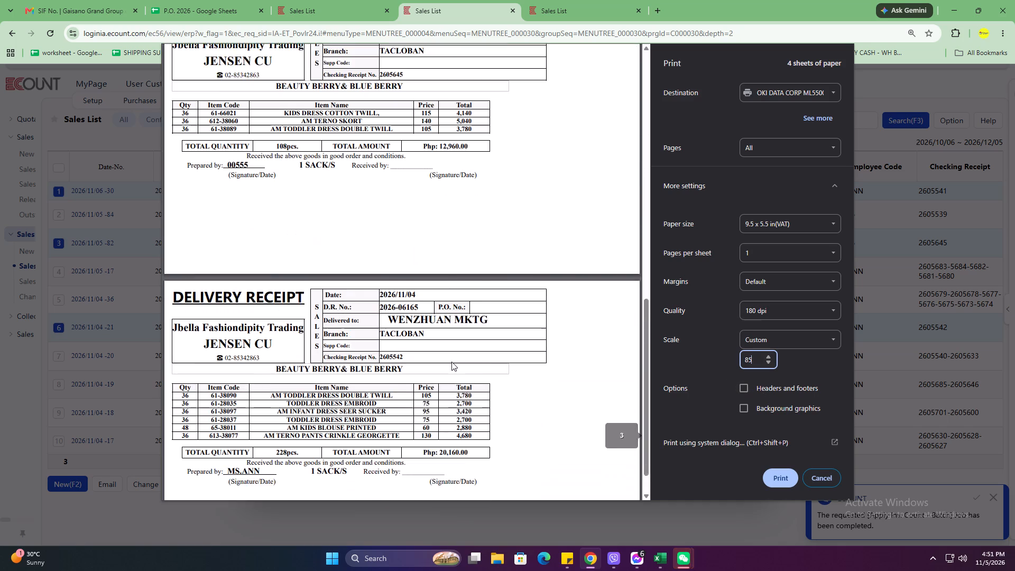
pyautogui.scroll(-5, 451, 362)
# Limit printing to odd pages only, print the WENZHUAN MKTG delivery receipts, and close the sales slip window.
pyautogui.click(823, 151)
pyautogui.click(778, 187)
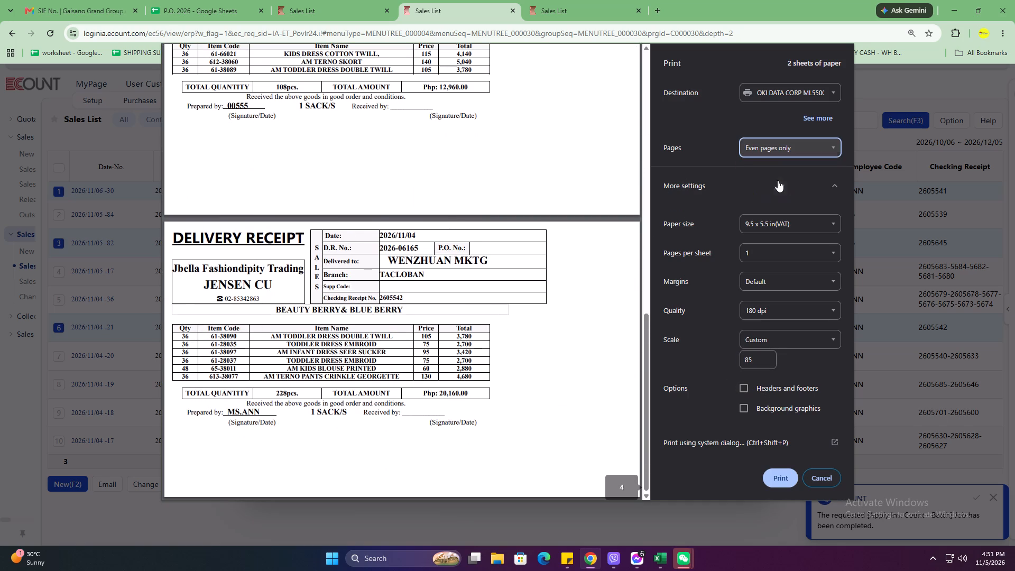
pyautogui.click(777, 152)
pyautogui.click(776, 178)
pyautogui.scroll(8, 402, 276)
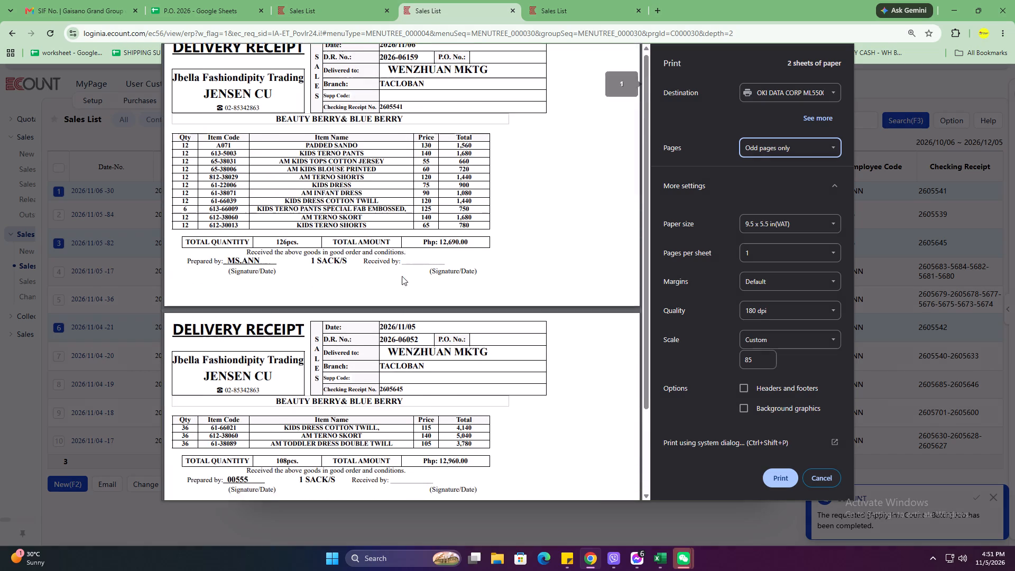
pyautogui.click(776, 481)
pyautogui.click(768, 118)
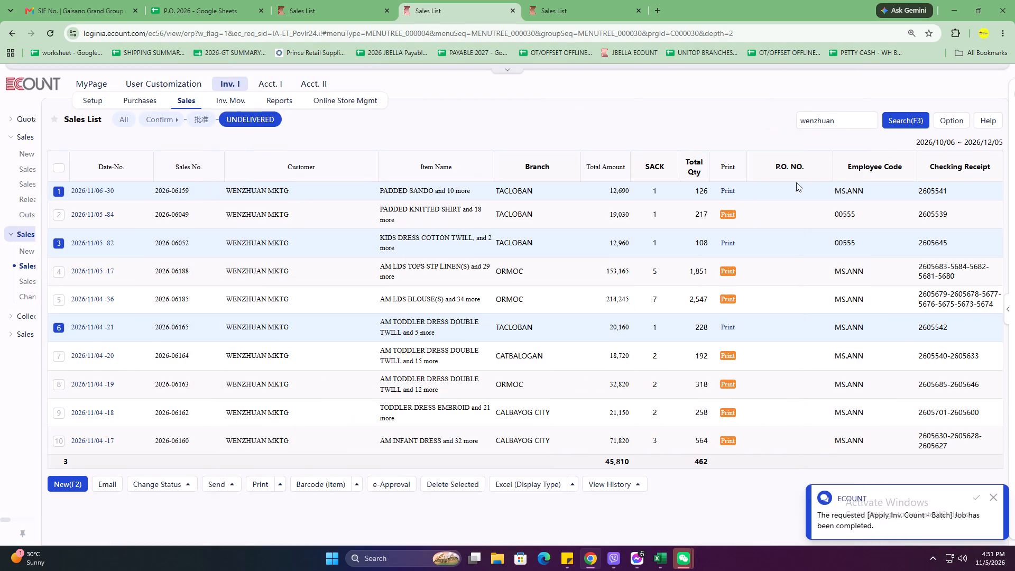
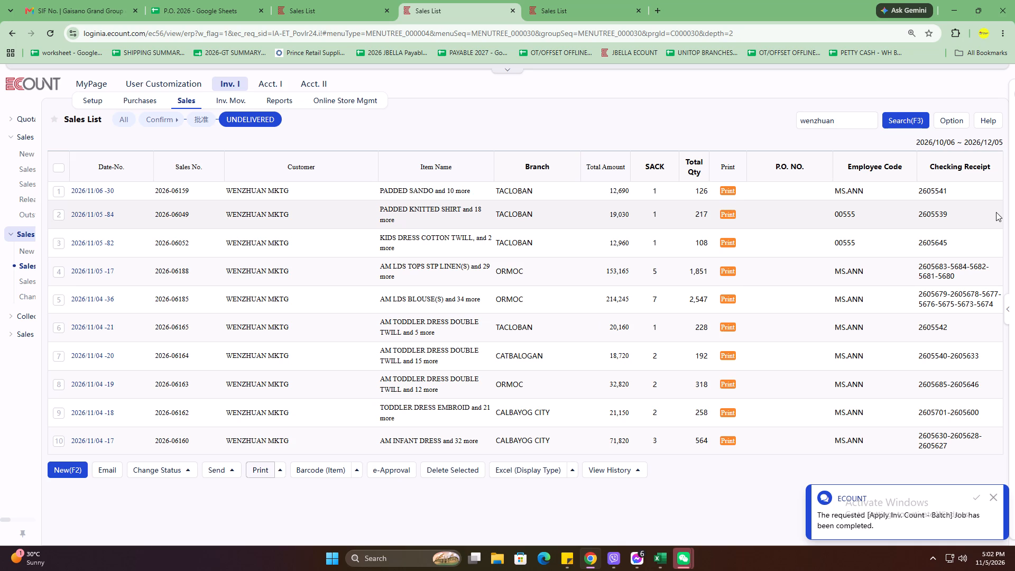
# Search the undelivered sales list for FORTUN.
pyautogui.click(852, 114)
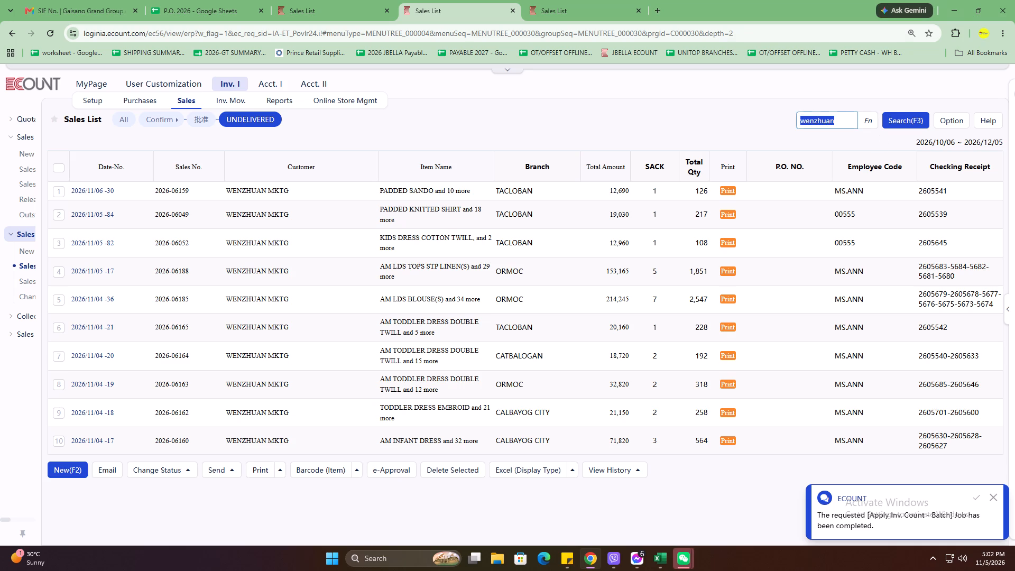
pyautogui.write('FORTUN')
pyautogui.press('Return')
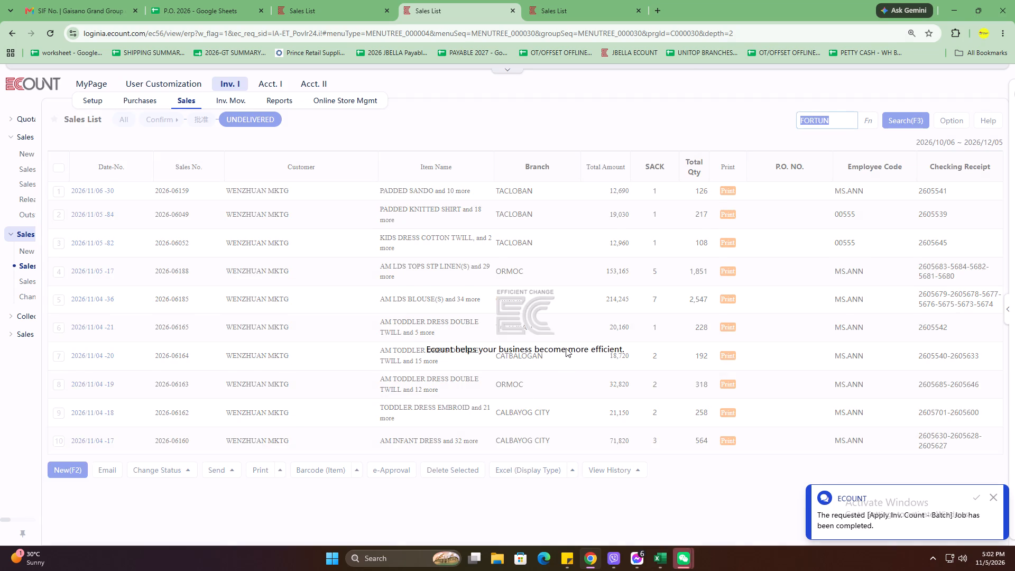
pyautogui.scroll(6, 495, 318)
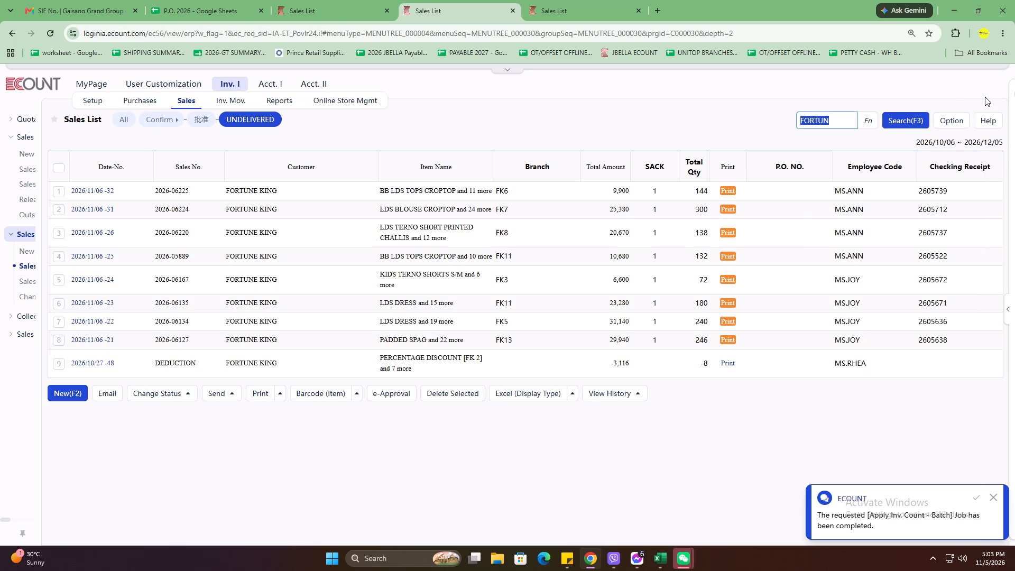
# Select all eight FORTUNE KING sales dated 2026/11/06 in the list, leaving out the DEDUCTION entry.
pyautogui.click(59, 189)
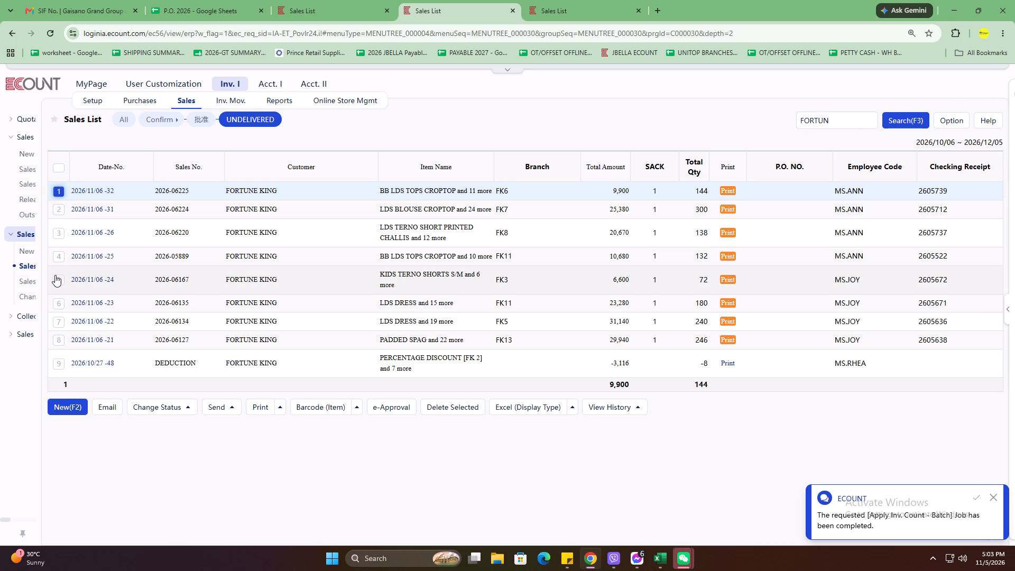
pyautogui.click(57, 280)
pyautogui.click(60, 211)
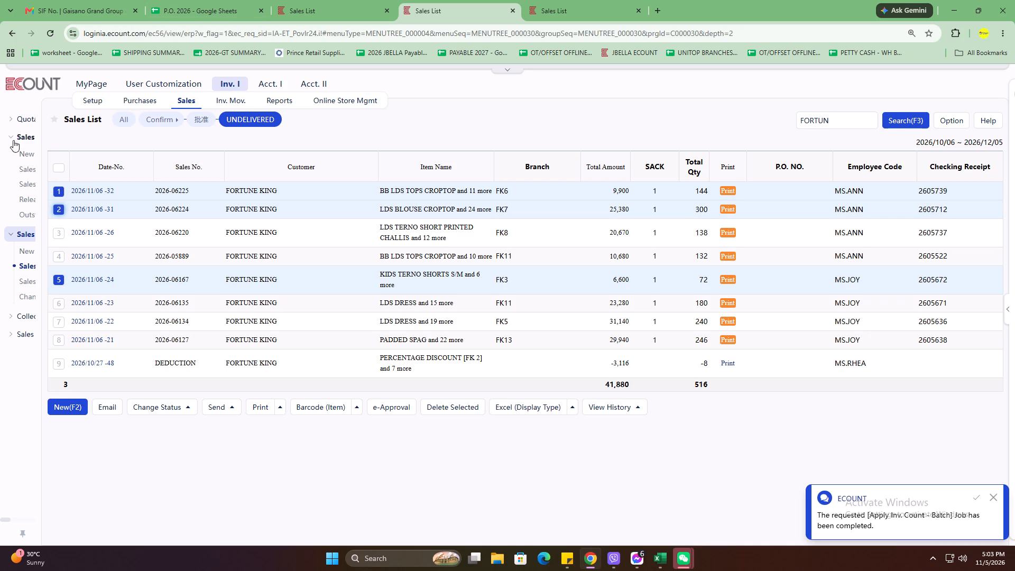
pyautogui.click(60, 255)
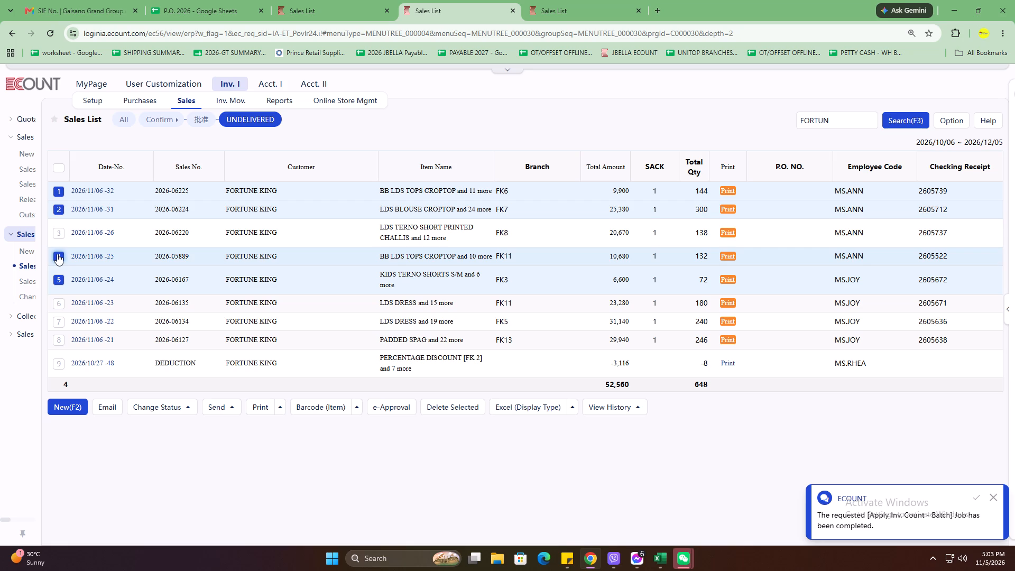
pyautogui.click(56, 343)
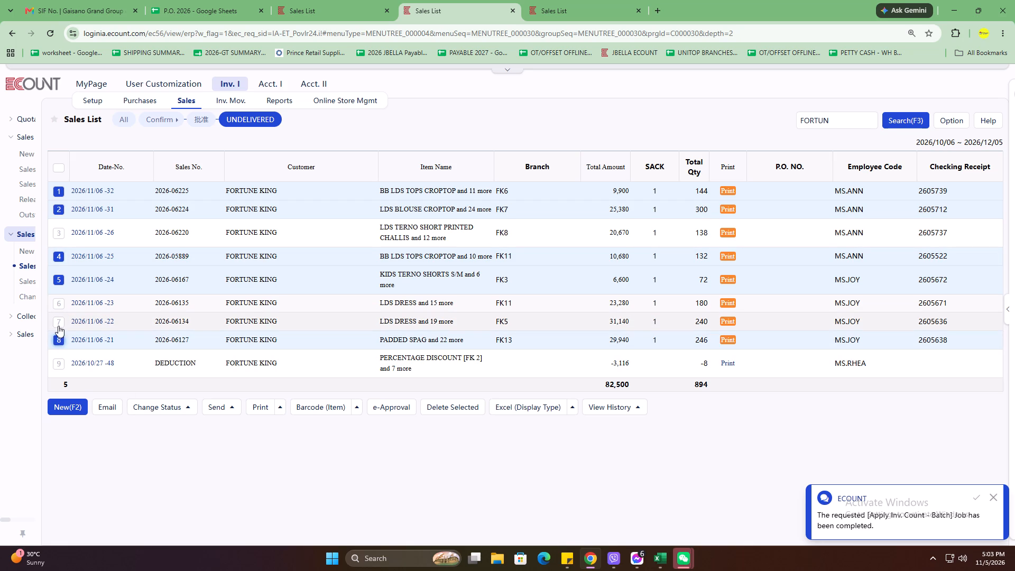
pyautogui.click(58, 319)
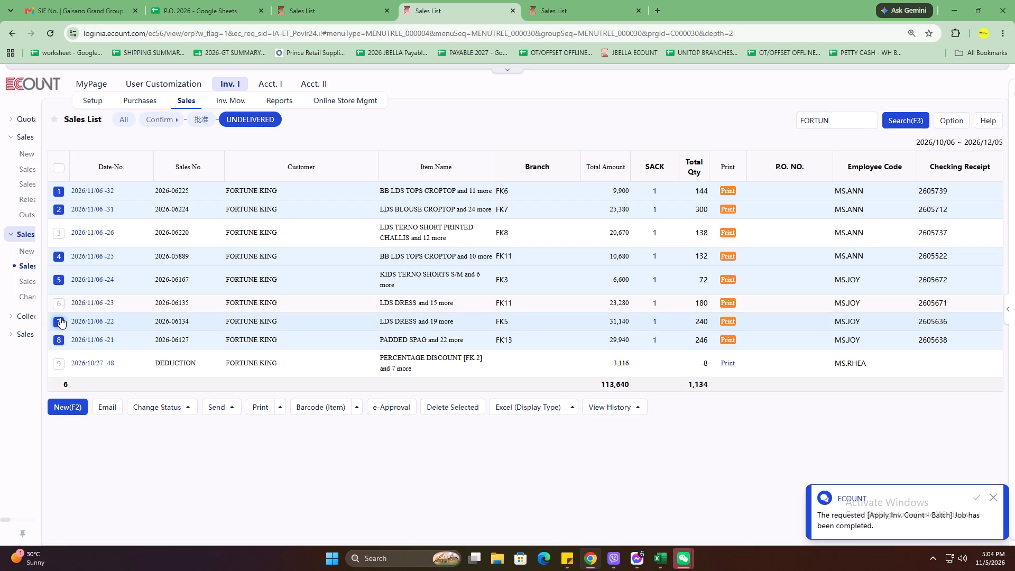
pyautogui.click(61, 306)
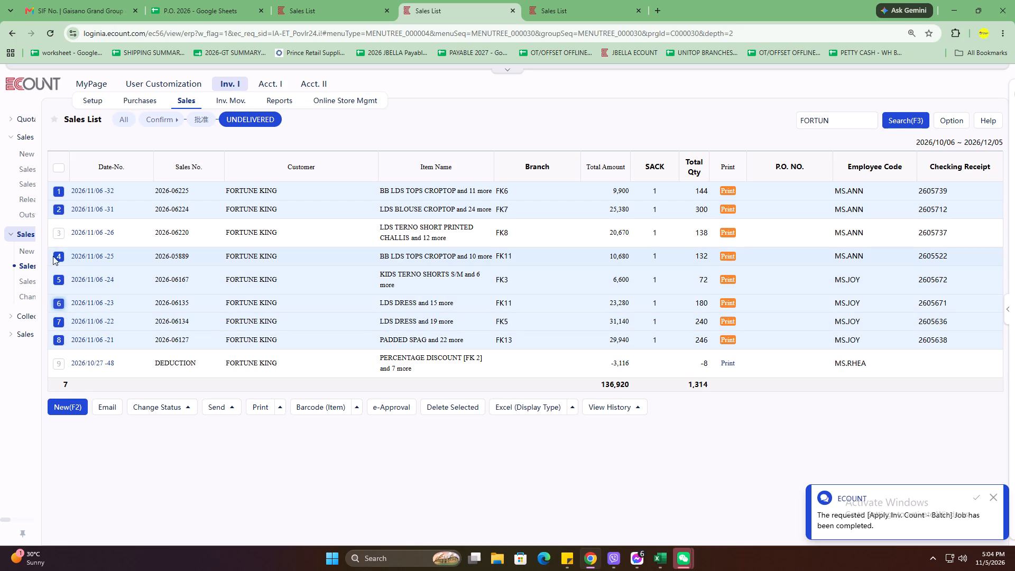
pyautogui.click(59, 232)
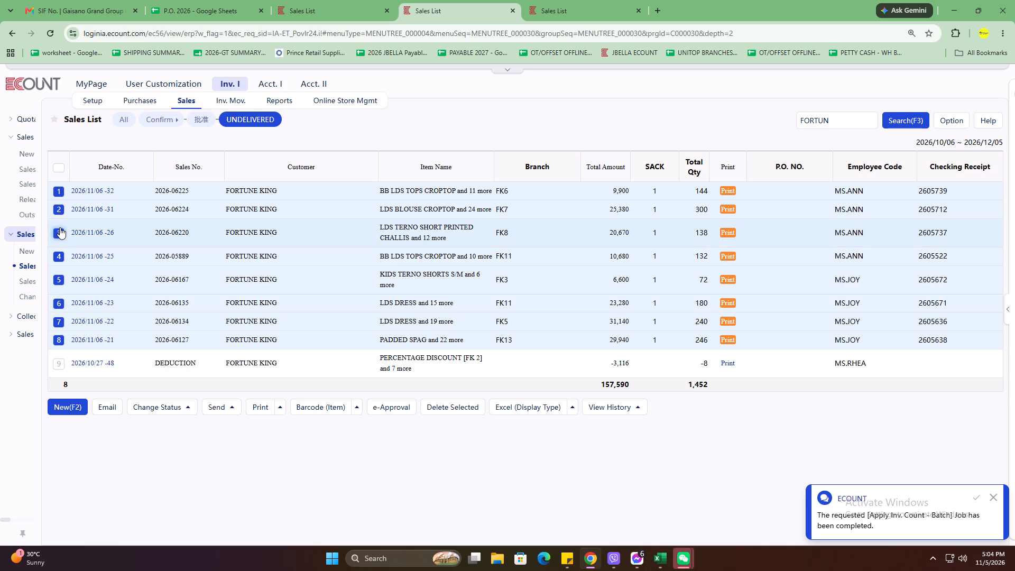
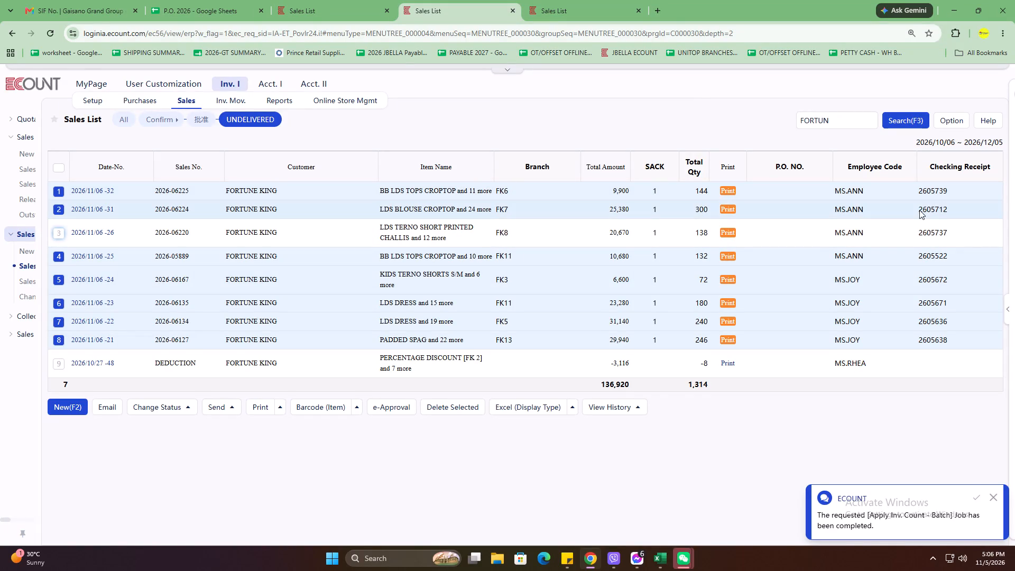
# Search the undelivered sales list for ATAW.
pyautogui.click(836, 122)
pyautogui.write('ATAW')
pyautogui.press('Return')
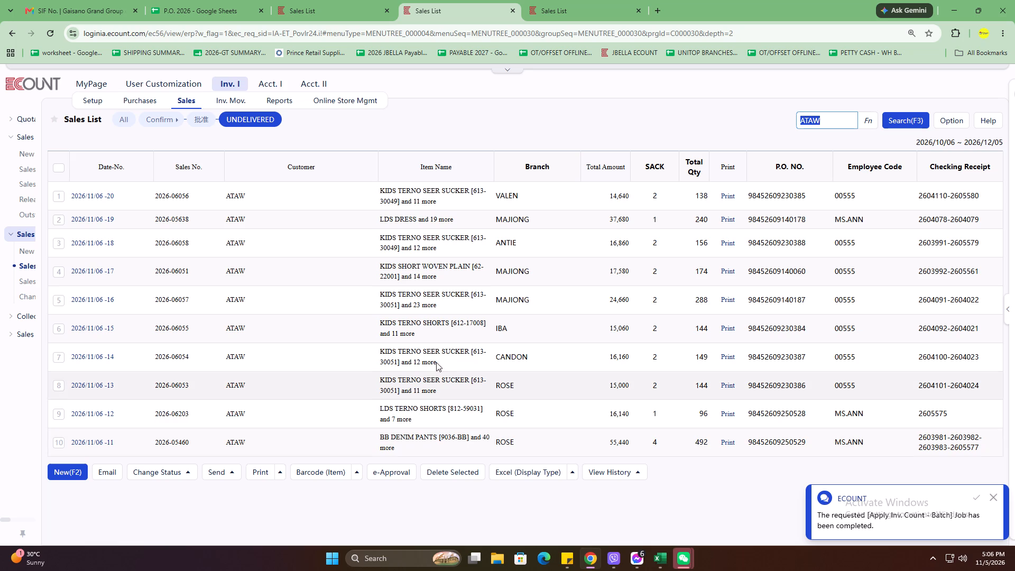
pyautogui.scroll(5, 307, 409)
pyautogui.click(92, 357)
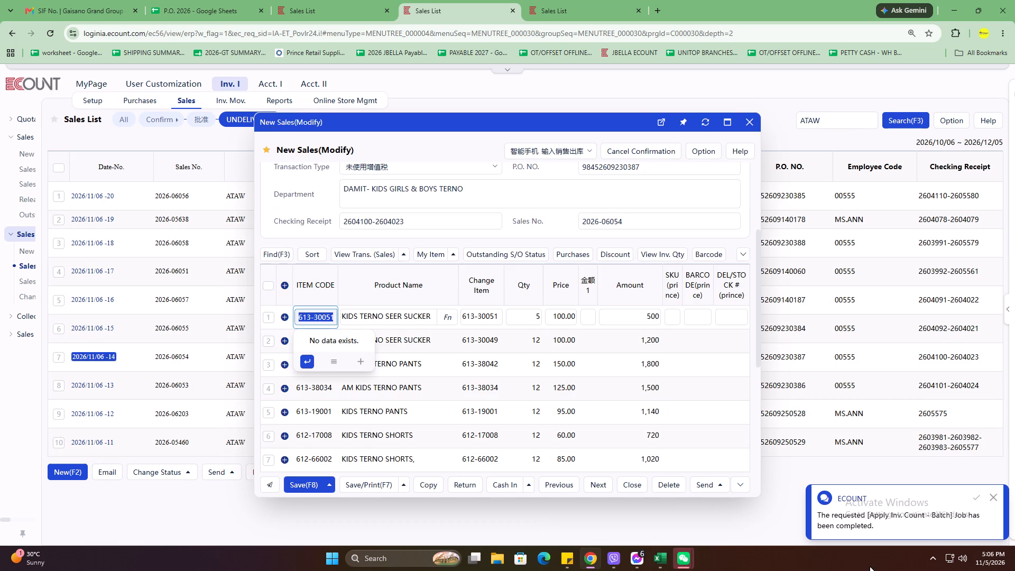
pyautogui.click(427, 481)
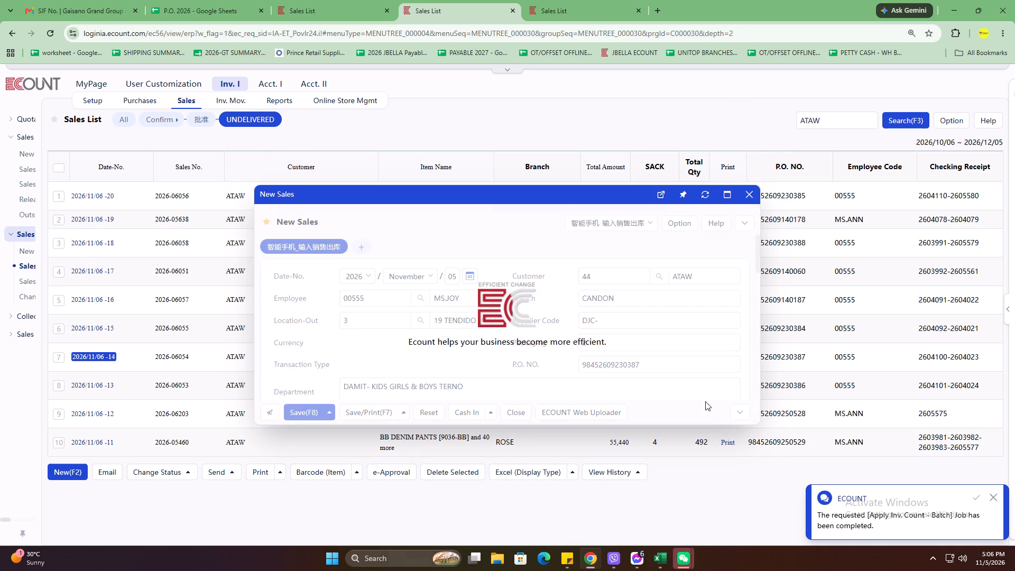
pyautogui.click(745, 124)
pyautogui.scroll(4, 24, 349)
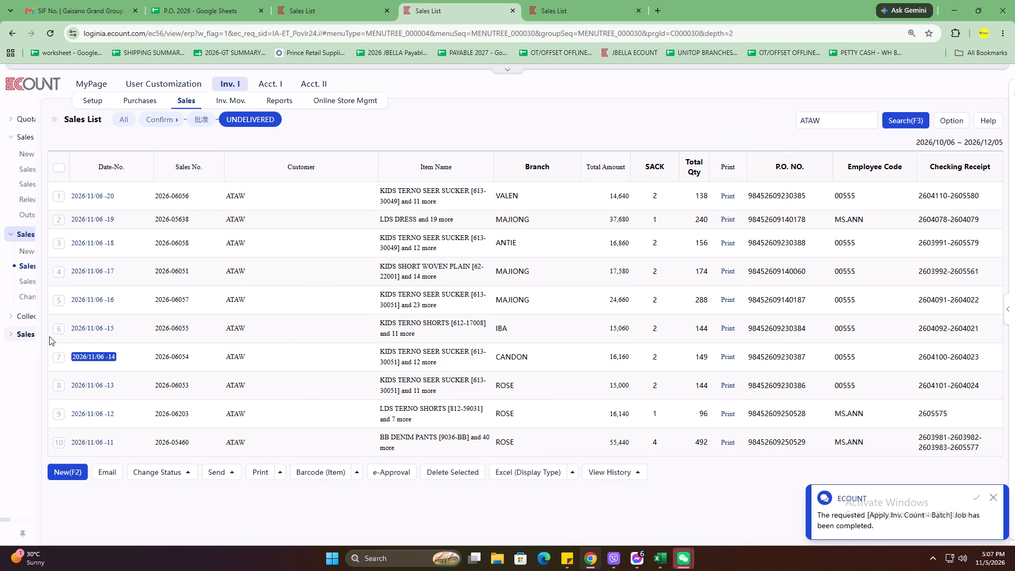
# Start a new sale dated November 6, 2026, with employee MS.JOY and the 19 TENDIDO WH location-out.
pyautogui.click(68, 471)
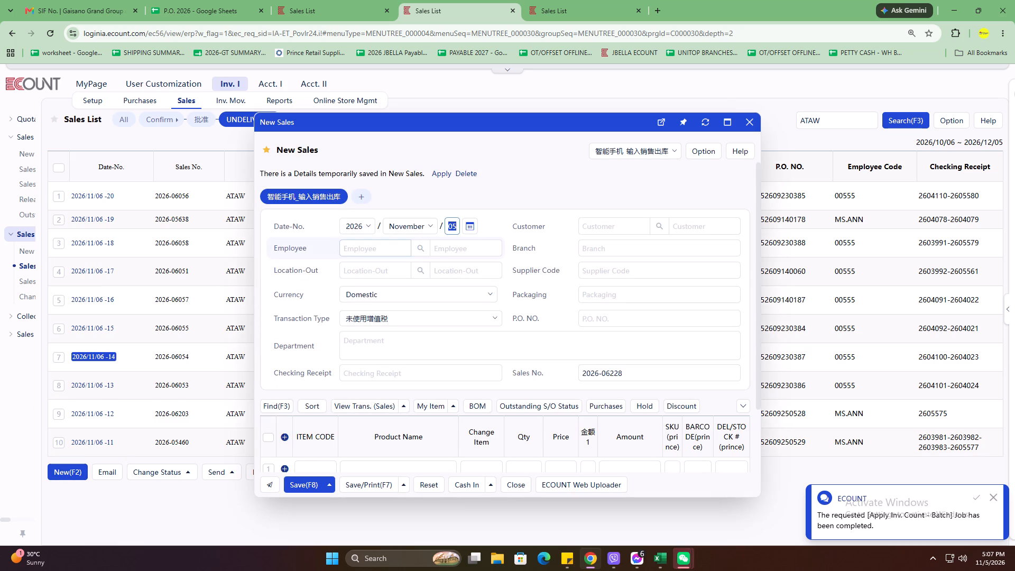
pyautogui.click(391, 246)
pyautogui.write('19')
pyautogui.press('Return')
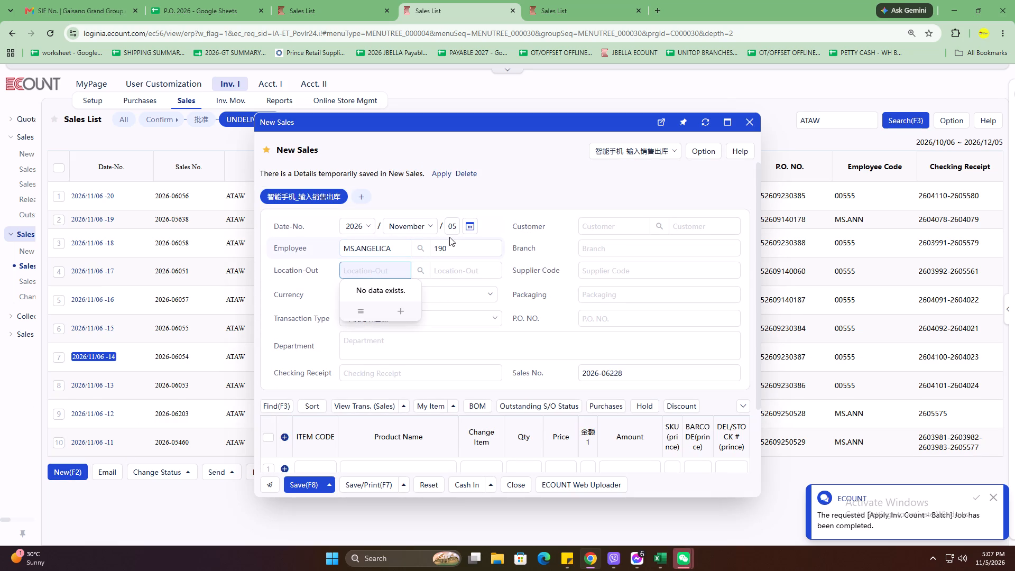
pyautogui.click(401, 251)
pyautogui.write('MARY JOY')
pyautogui.press('Return')
pyautogui.write('19')
pyautogui.press('Return')
pyautogui.click(449, 222)
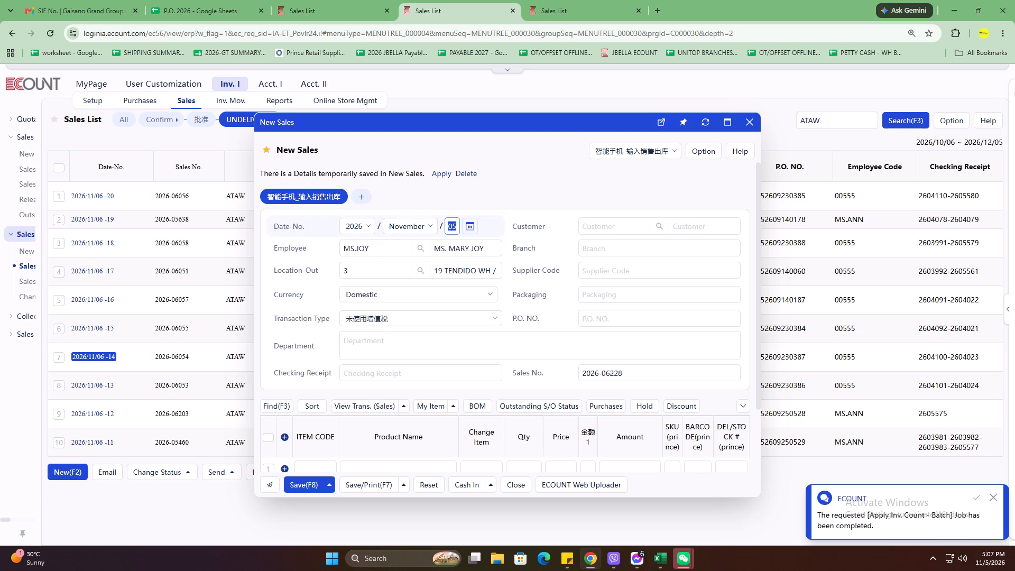
pyautogui.press('6')
# Fill in the sale's branch as CANDON, supplier code as DJC- and packaging as 4.
pyautogui.click(630, 255)
pyautogui.write('CANDS')
pyautogui.press('BackSpace')
pyautogui.write('ON')
pyautogui.press('Return')
pyautogui.press('Return')
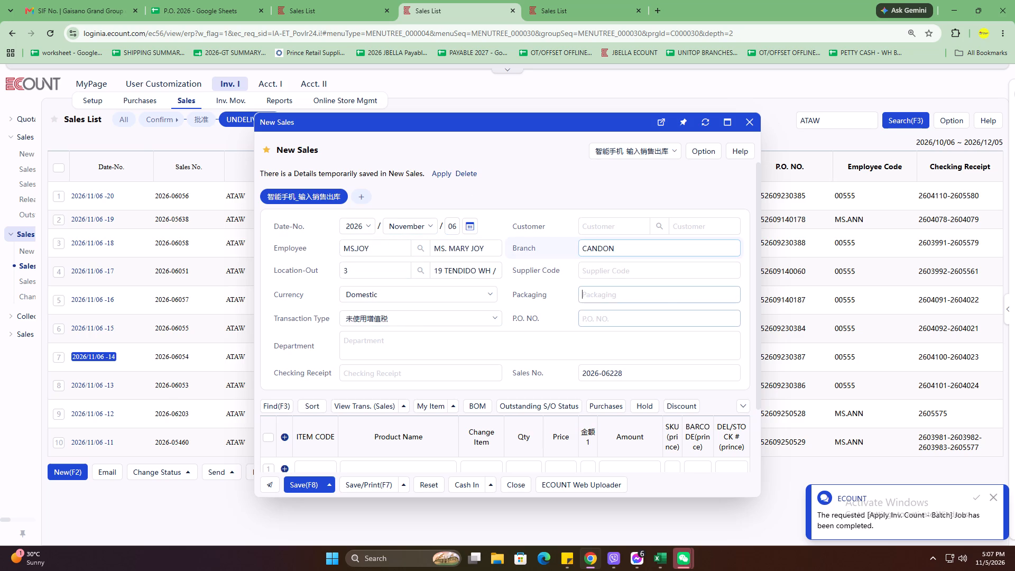
pyautogui.press('Return')
pyautogui.click(622, 278)
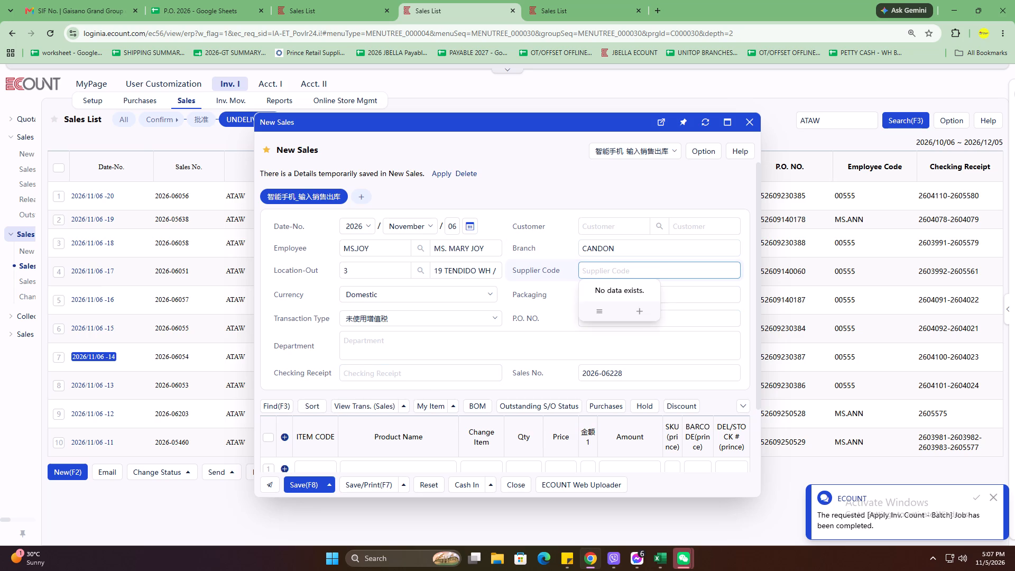
pyautogui.write('DJC-')
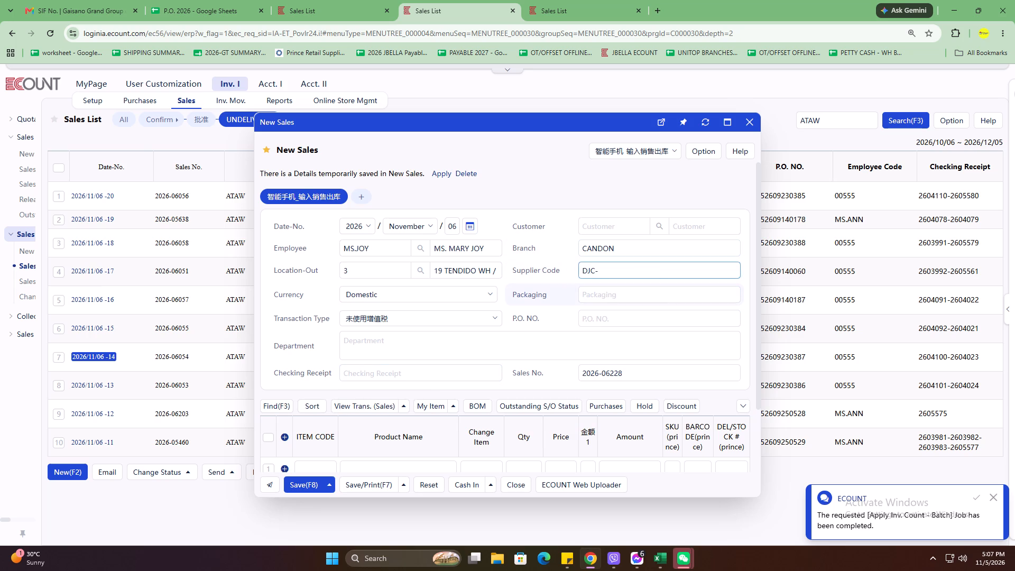
pyautogui.click(624, 298)
pyautogui.press('4')
pyautogui.click(634, 317)
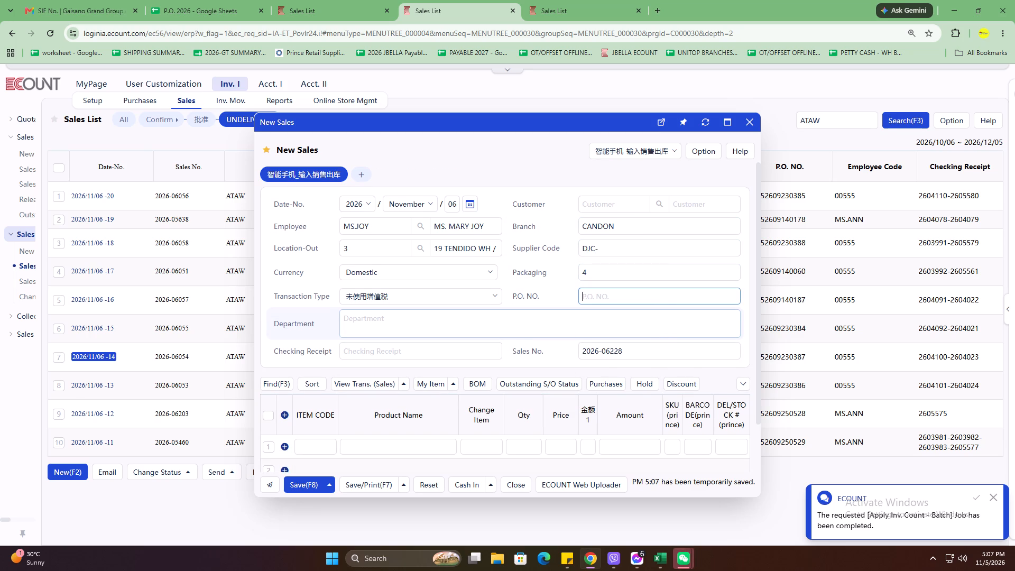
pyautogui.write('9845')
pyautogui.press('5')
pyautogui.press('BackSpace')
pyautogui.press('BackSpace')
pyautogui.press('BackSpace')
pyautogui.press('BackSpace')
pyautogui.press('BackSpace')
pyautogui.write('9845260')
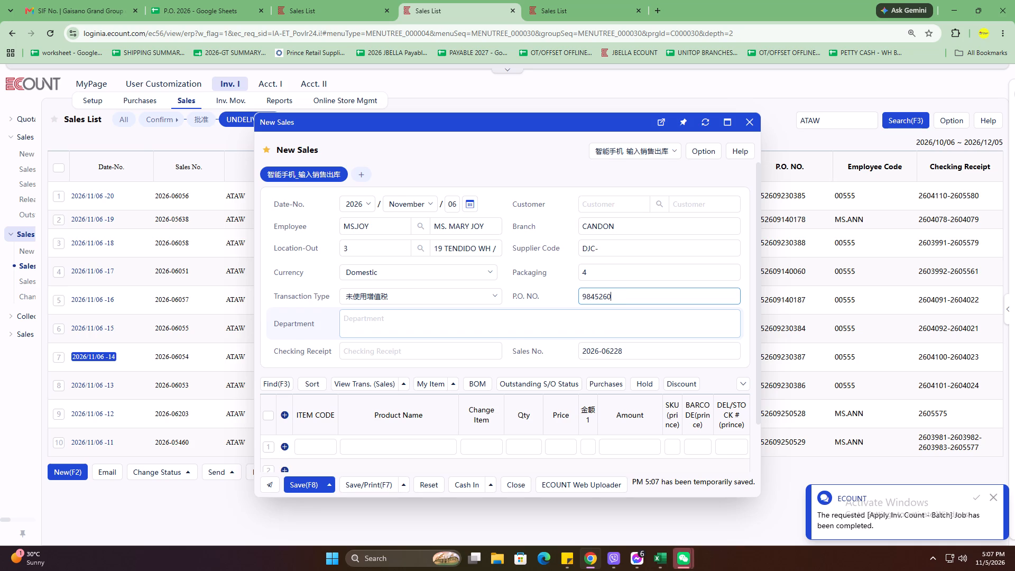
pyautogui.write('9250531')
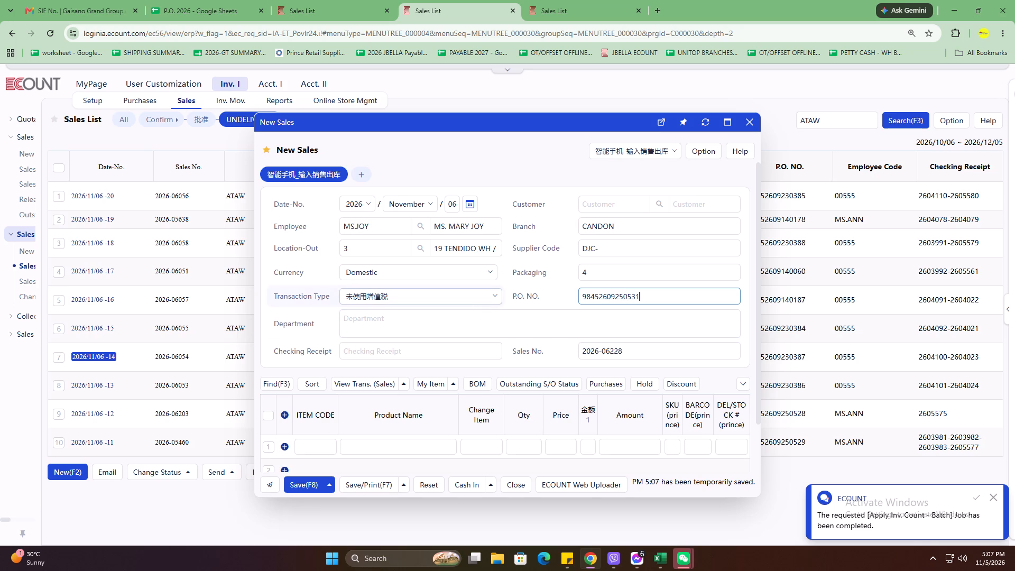
# Enter the sale's department as DAMIT- LADIES DRESS AND TERNO.
pyautogui.click(479, 311)
pyautogui.click(480, 321)
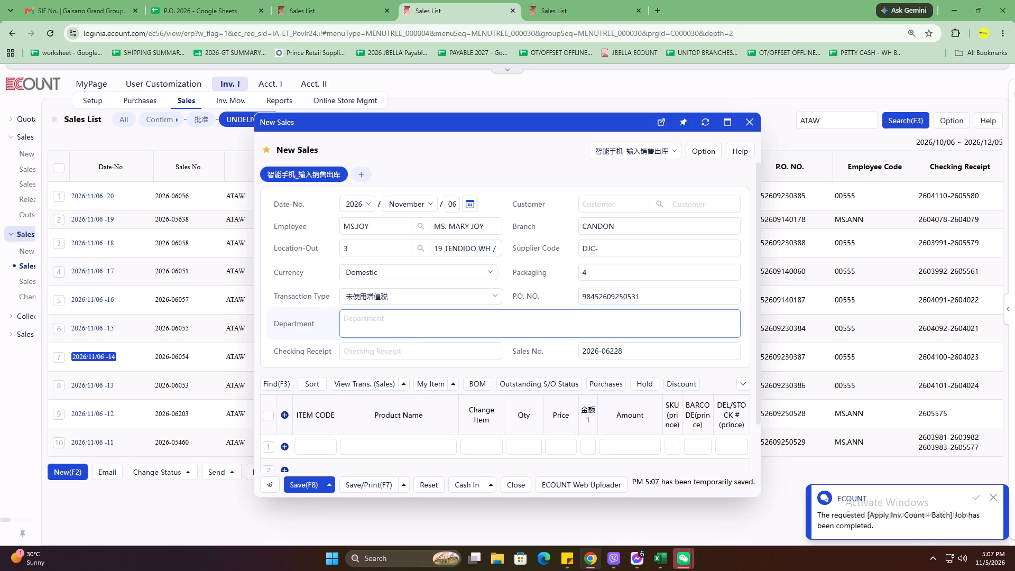
pyautogui.write('DAMIT-')
pyautogui.press('space')
pyautogui.write('LADIES TRERNO')
pyautogui.press('BackSpace')
pyautogui.press('BackSpace')
pyautogui.press('BackSpace')
pyautogui.press('BackSpace')
pyautogui.press('BackSpace')
pyautogui.write('ERNO')
pyautogui.press('space')
pyautogui.press('BackSpace')
pyautogui.press('BackSpace')
pyautogui.press('BackSpace')
pyautogui.press('BackSpace')
pyautogui.press('BackSpace')
pyautogui.press('BackSpace')
pyautogui.write('DRESS AND TERNO')
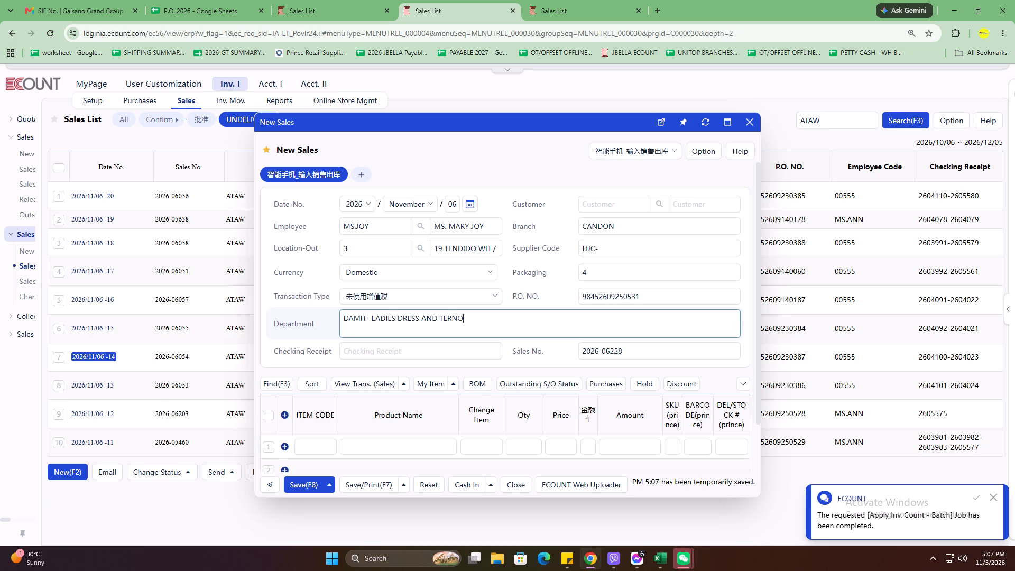
# Add item 81-19078 with quantity 12 on the first item line, keeping its default price.
pyautogui.click(311, 446)
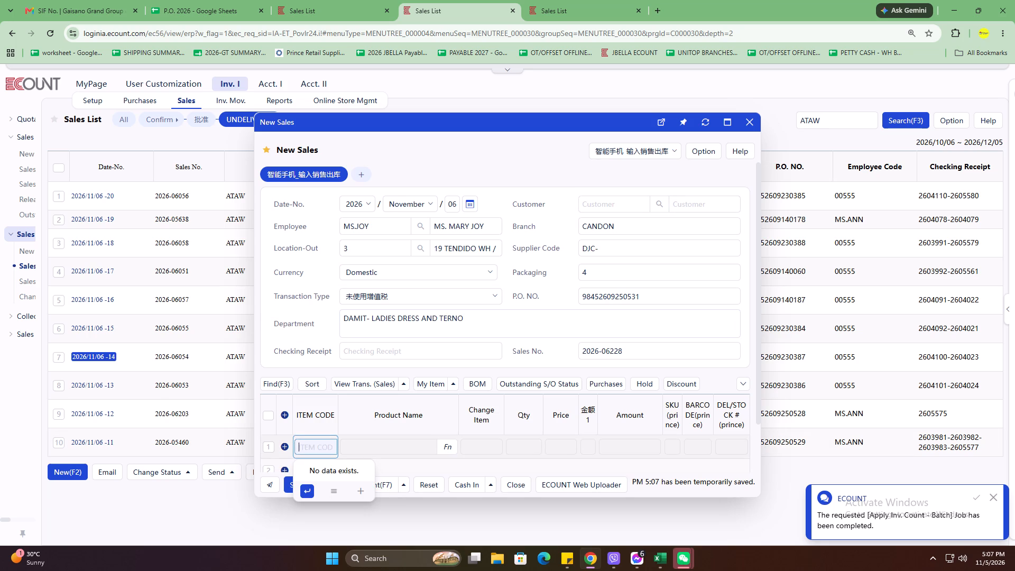
pyautogui.write('81')
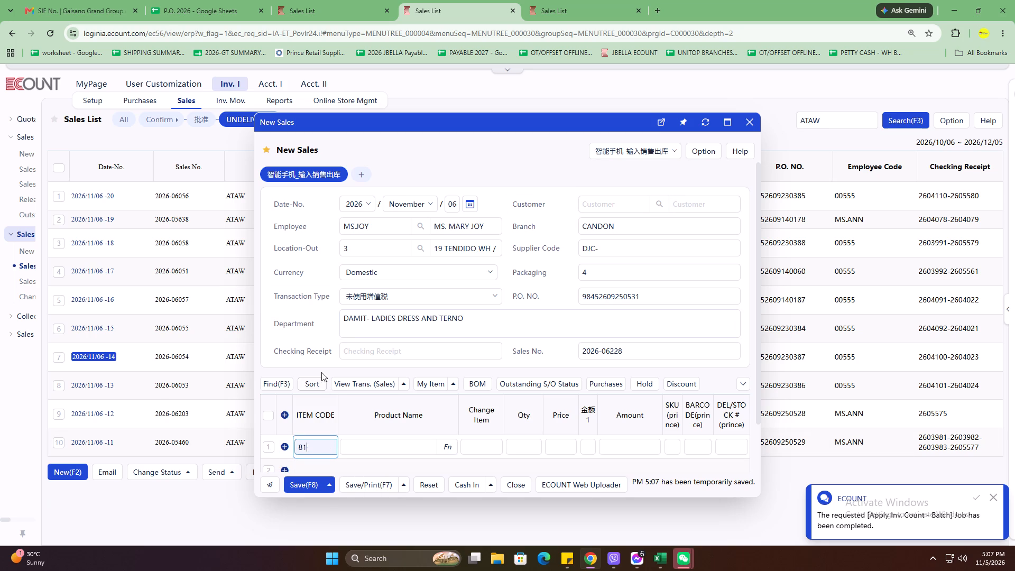
pyautogui.write('-1')
pyautogui.press('0')
pyautogui.press('BackSpace')
pyautogui.write('9078')
pyautogui.press('Return')
pyautogui.write('12')
pyautogui.press('Return')
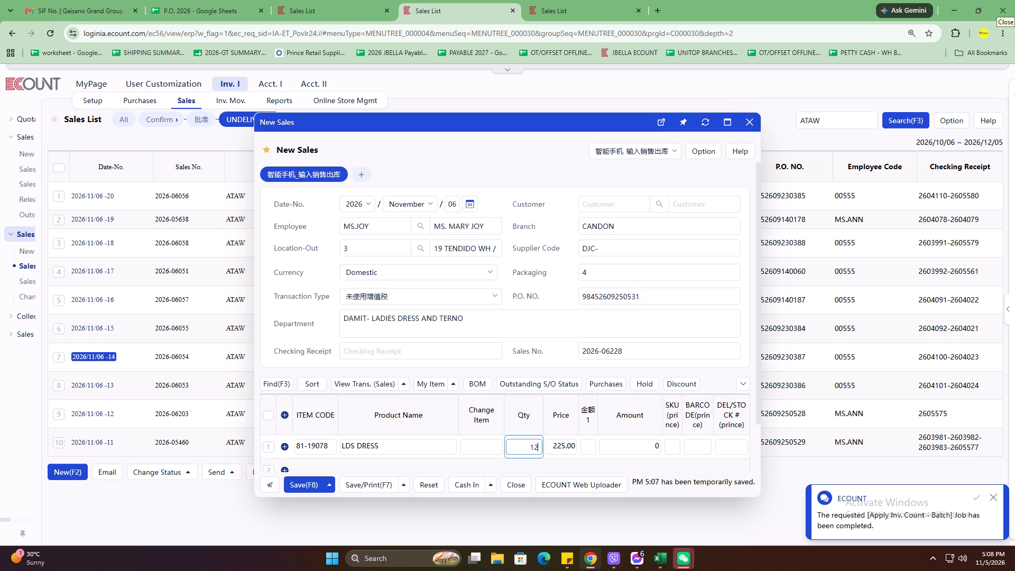
pyautogui.press('Return')
pyautogui.press('Return')
pyautogui.press('Return')
pyautogui.press('Return')
pyautogui.press('Return')
pyautogui.press('Return')
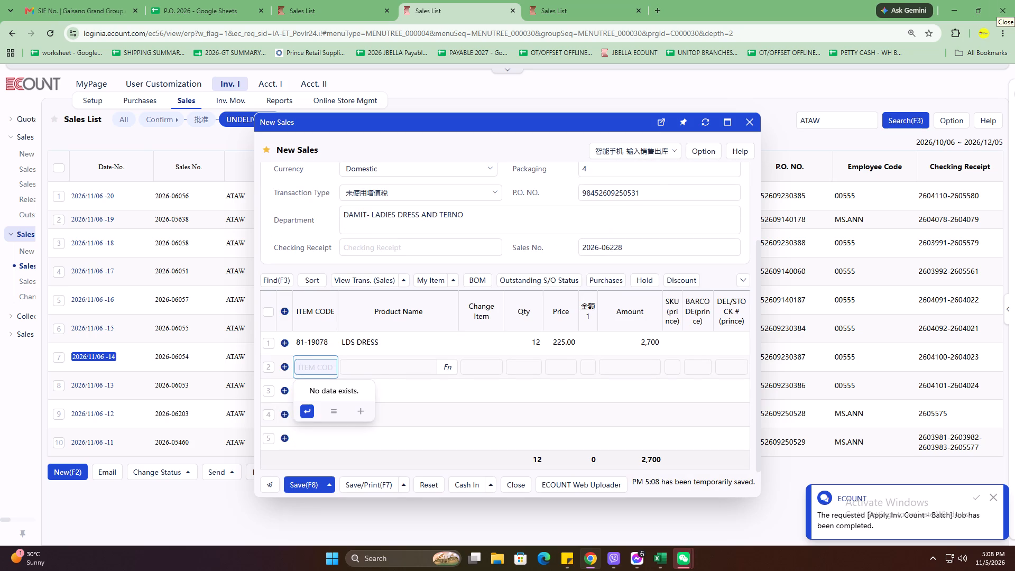
# Add item 81-38034 with quantity 12 on the second item line, keeping its default price.
pyautogui.write('/81-')
pyautogui.press('BackSpace')
pyautogui.press('BackSpace')
pyautogui.press('BackSpace')
pyautogui.press('BackSpace')
pyautogui.press('BackSpace')
pyautogui.press('BackSpace')
pyautogui.press('BackSpace')
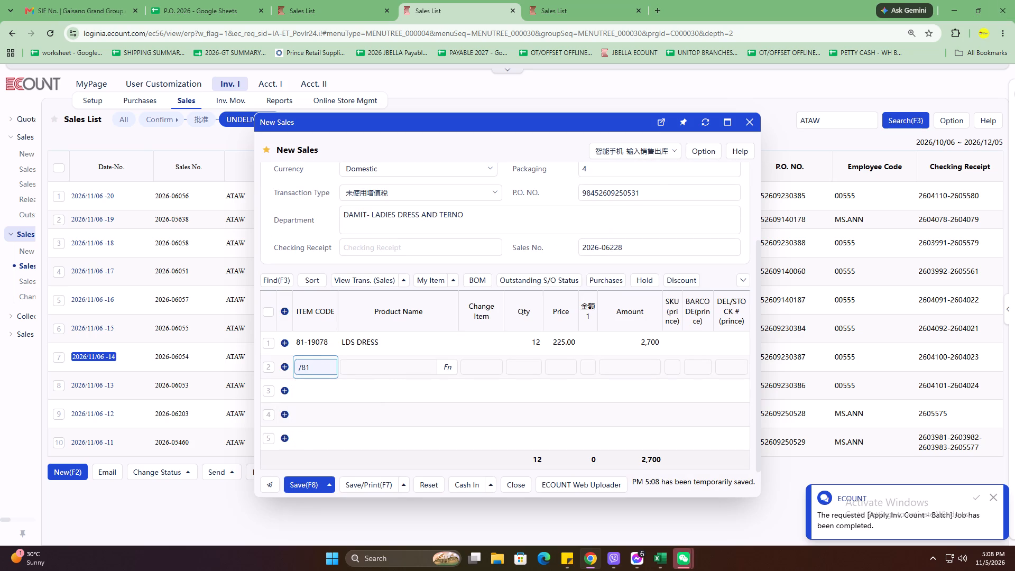
pyautogui.write('81-38034')
pyautogui.press('Return')
pyautogui.write('12')
pyautogui.press('Return')
pyautogui.press('Return')
pyautogui.press('Return')
pyautogui.press('Return')
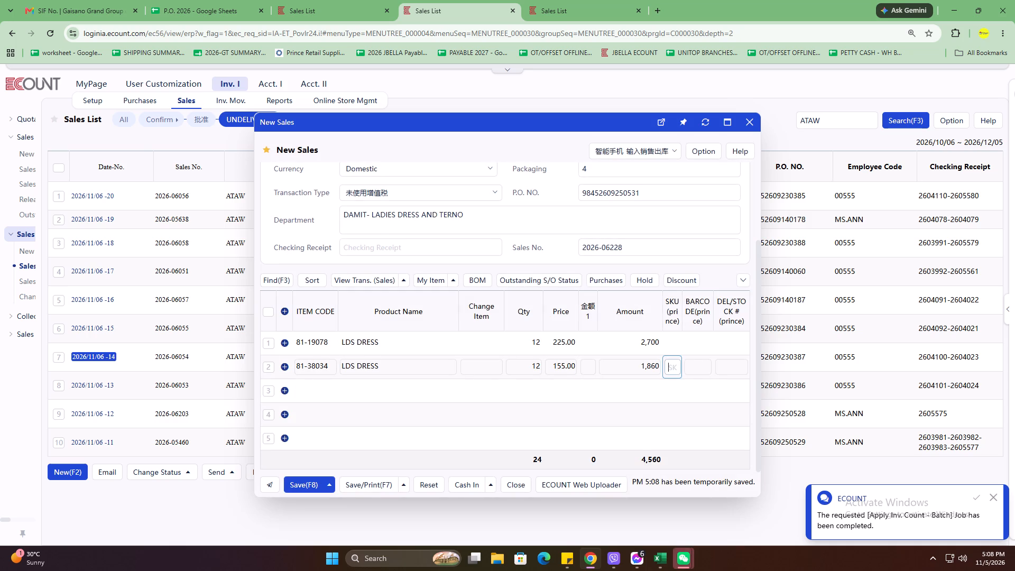
pyautogui.press('Return')
pyautogui.press('Return')
pyautogui.press('Return')
# Add item 81-38031 with quantity 12 on the third item line, keeping its default price.
pyautogui.write('81-38031')
pyautogui.press('Return')
pyautogui.write('12')
pyautogui.press('Return')
pyautogui.press('Return')
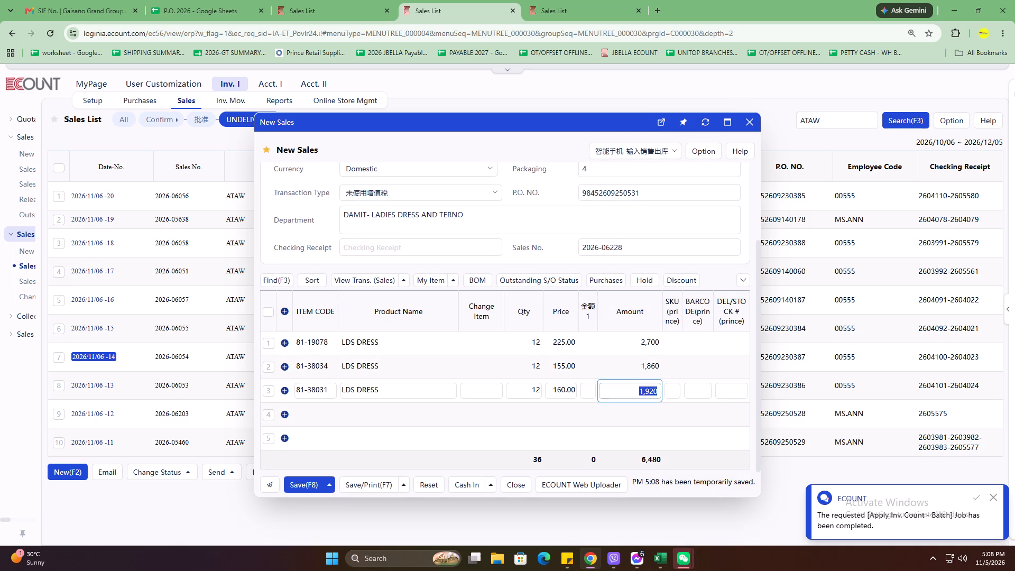
pyautogui.press('Return')
pyautogui.press('Return')
pyautogui.press('Return')
pyautogui.press('Return')
pyautogui.press('Return')
# Add item 81-66020 with quantity 12 on the fourth item line, keeping its default price.
pyautogui.write('81-66020')
pyautogui.press('Return')
pyautogui.write('12')
pyautogui.press('Return')
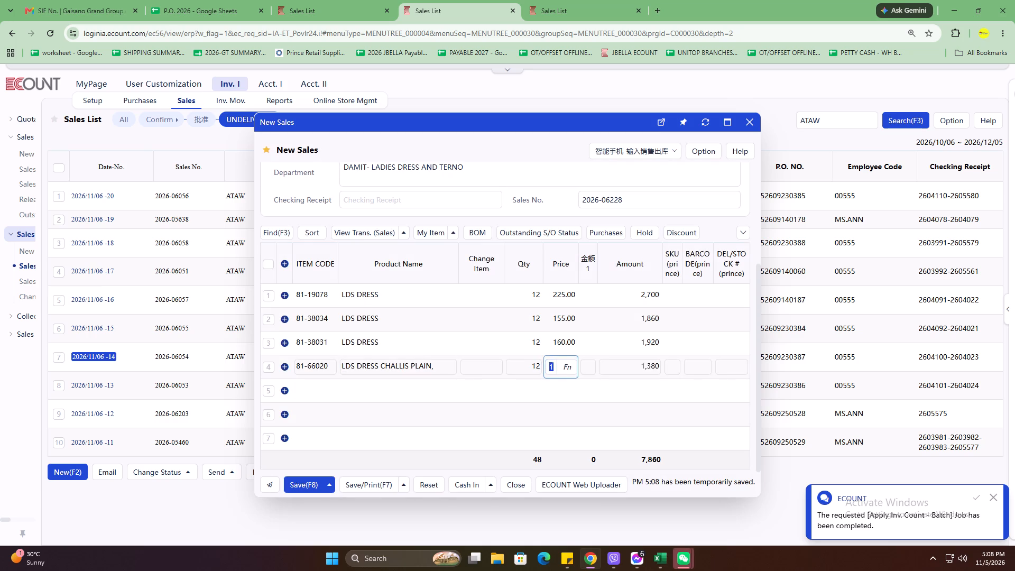
pyautogui.press('Return')
pyautogui.press('Return')
pyautogui.press('Return')
pyautogui.press('Return')
pyautogui.press('Return')
pyautogui.press('Return')
# Add item 81-66009 with quantity 12 on the fifth item line, keeping its default price.
pyautogui.write('81-66009')
pyautogui.press('Return')
pyautogui.write('12')
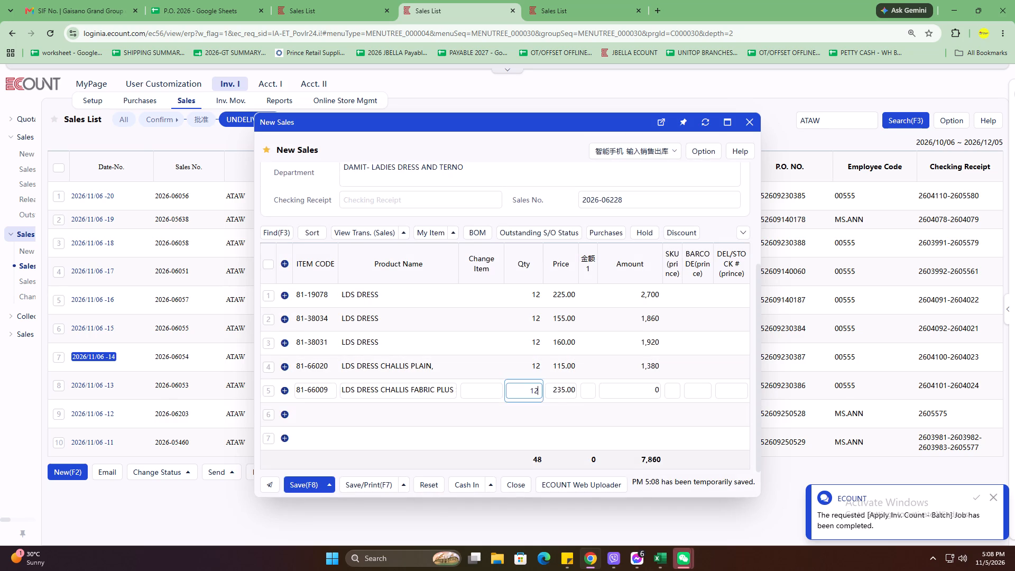
pyautogui.press('Return')
pyautogui.press('Return')
pyautogui.press('Return')
pyautogui.press('Return')
pyautogui.press('Return')
pyautogui.press('Return')
pyautogui.press('Return')
# Add item 81-79006 with quantity 12 on the sixth item line, keeping its default price.
pyautogui.write('81-79006')
pyautogui.press('Return')
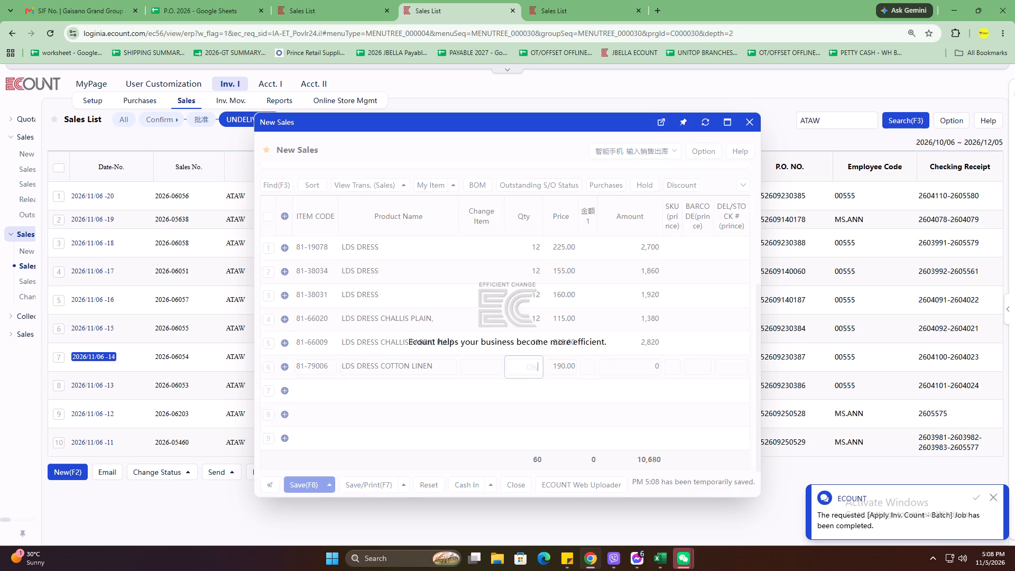
pyautogui.write('12')
pyautogui.press('Return')
pyautogui.press('Return')
pyautogui.press('Return')
pyautogui.press('Return')
pyautogui.press('Return')
pyautogui.press('Return')
pyautogui.press('Return')
# Add item 81-66002 with quantity 12 on the seventh item line, keeping its default price.
pyautogui.write('81-66002')
pyautogui.press('Return')
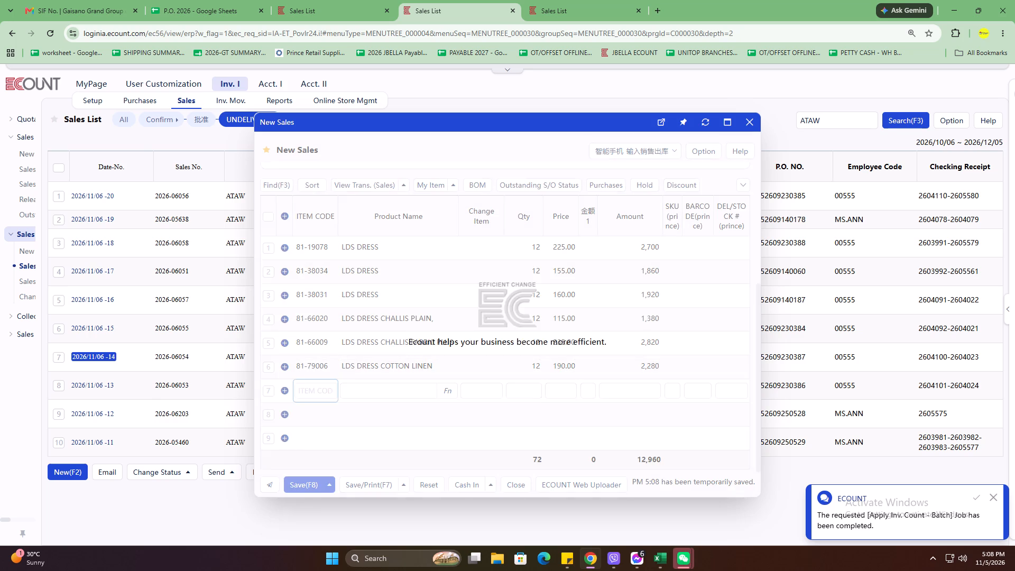
pyautogui.write('12')
pyautogui.press('Return')
pyautogui.press('Return')
pyautogui.press('Return')
pyautogui.press('Return')
pyautogui.press('Return')
pyautogui.press('Return')
pyautogui.press('Return')
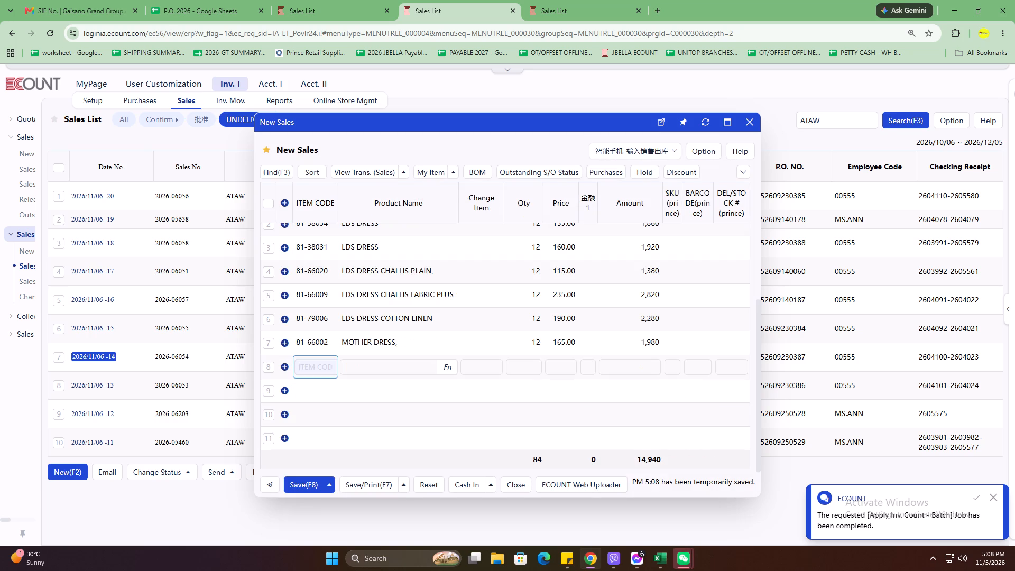
# Add item 812-59018 with quantity 12 on the eighth item line, keeping its default price.
pyautogui.write('812-59018')
pyautogui.press('Return')
pyautogui.write('12')
pyautogui.press('Return')
pyautogui.press('Return')
pyautogui.press('Return')
pyautogui.press('Return')
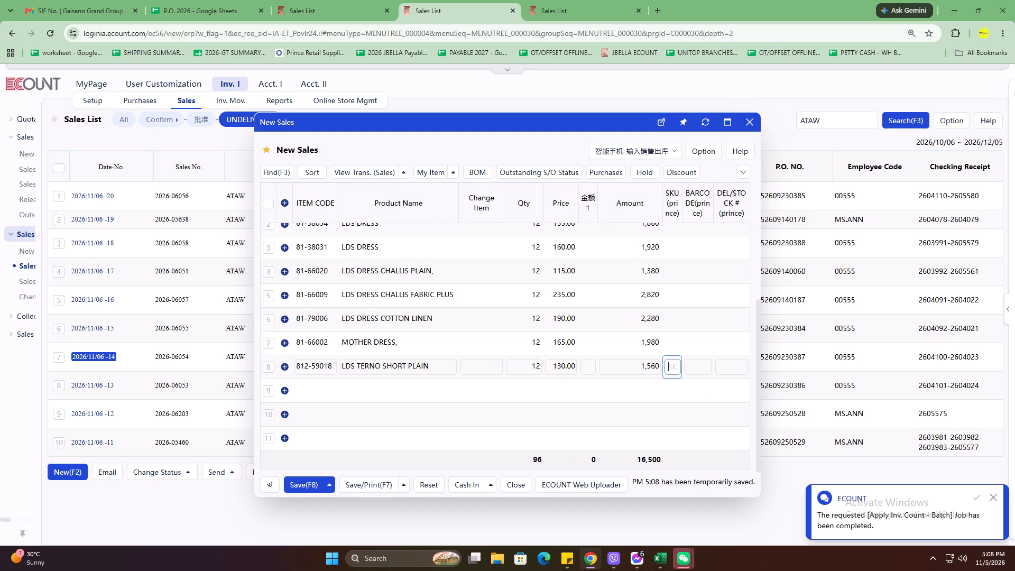
pyautogui.press('Return')
pyautogui.press('Return')
pyautogui.press('Return')
# Add item 812-38030 with quantity 12 on the ninth item line, keeping its default price.
pyautogui.write('812-59')
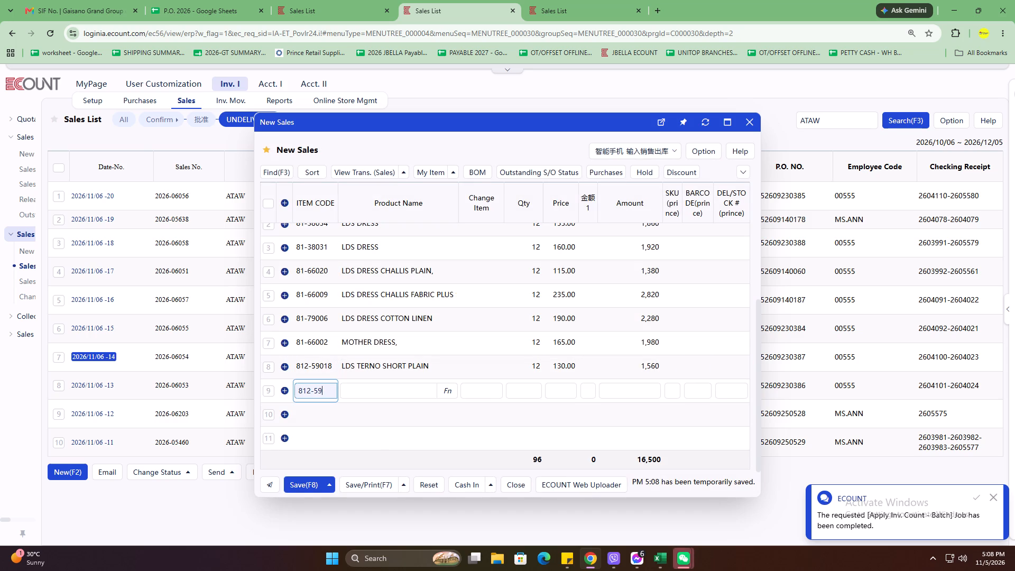
pyautogui.press('BackSpace')
pyautogui.press('BackSpace')
pyautogui.write('38030')
pyautogui.press('Return')
pyautogui.write('12')
pyautogui.press('Return')
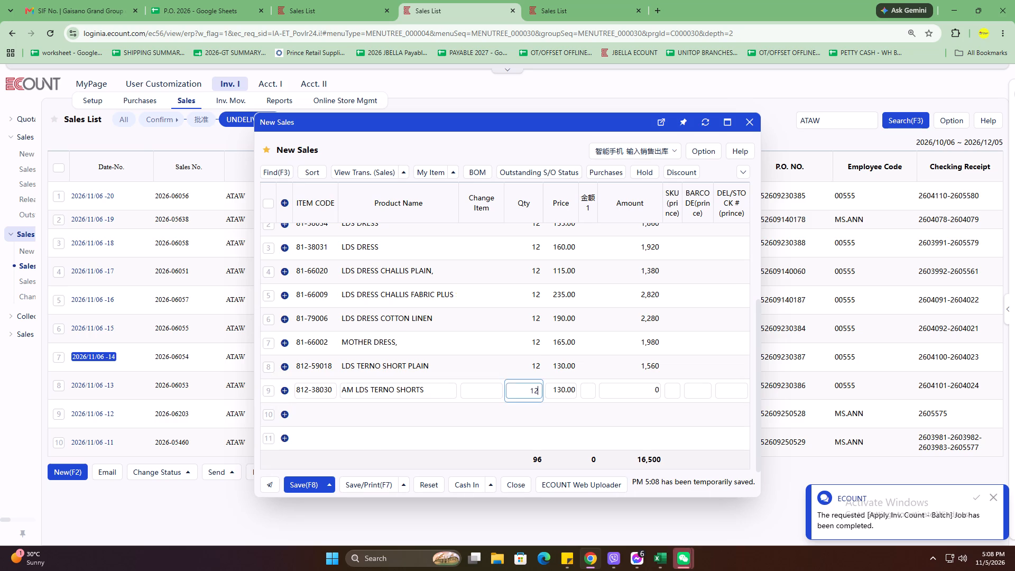
pyautogui.press('Return')
pyautogui.press('Return')
pyautogui.press('Return')
pyautogui.press('Return')
pyautogui.press('Return')
pyautogui.press('Return')
# Add item 812-38028 with quantity 12 on the tenth item line, keeping its default price.
pyautogui.write('81-')
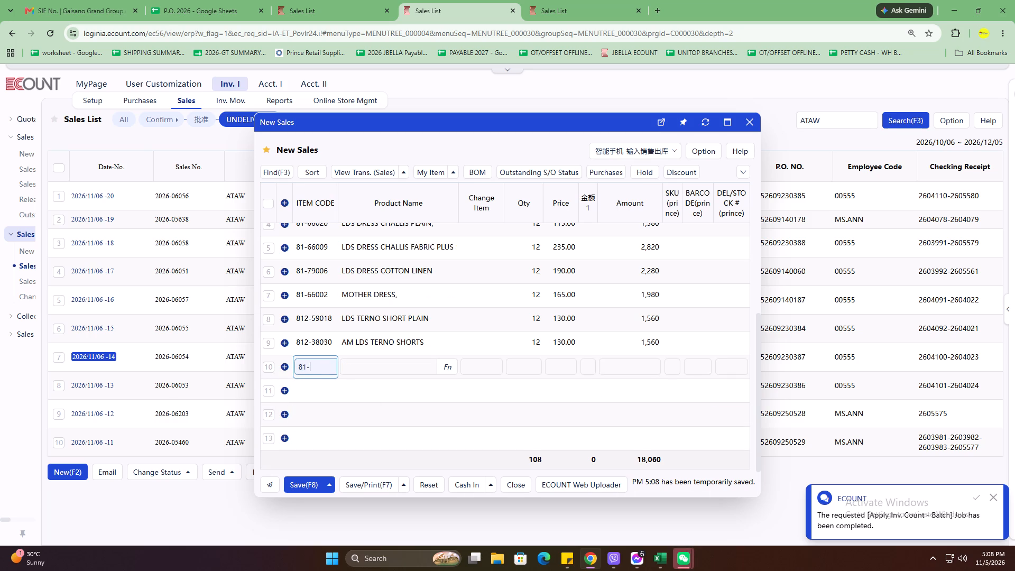
pyautogui.press('BackSpace')
pyautogui.write('2-38028')
pyautogui.press('Return')
pyautogui.write('12')
pyautogui.press('Return')
pyautogui.press('Return')
pyautogui.press('Return')
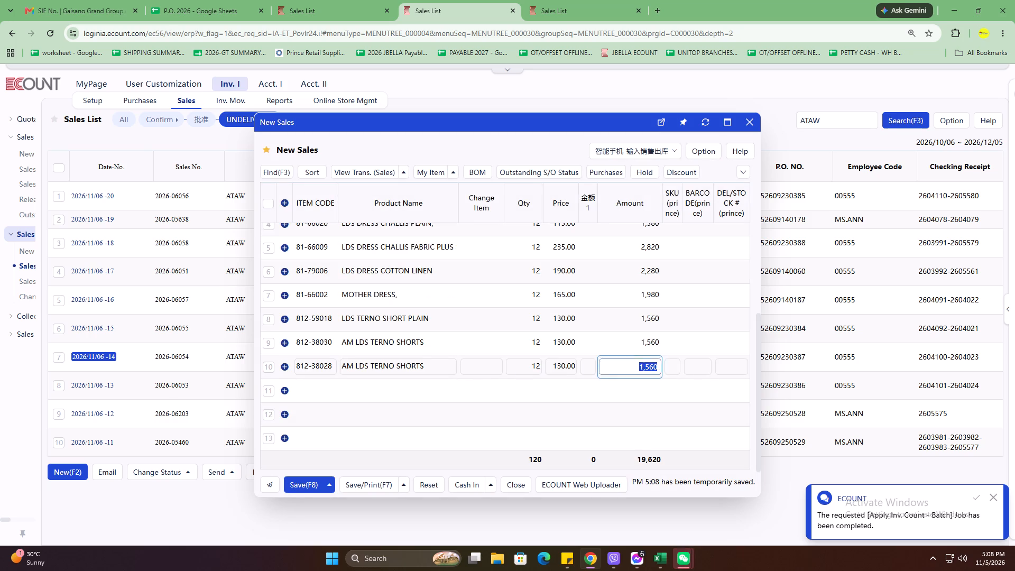
pyautogui.press('Return')
pyautogui.press('Return')
pyautogui.press('Return')
pyautogui.press('Return')
# Add item 812-21006 with quantity 12 on the eleventh item line, keeping its default price.
pyautogui.write('812-21006')
pyautogui.press('Return')
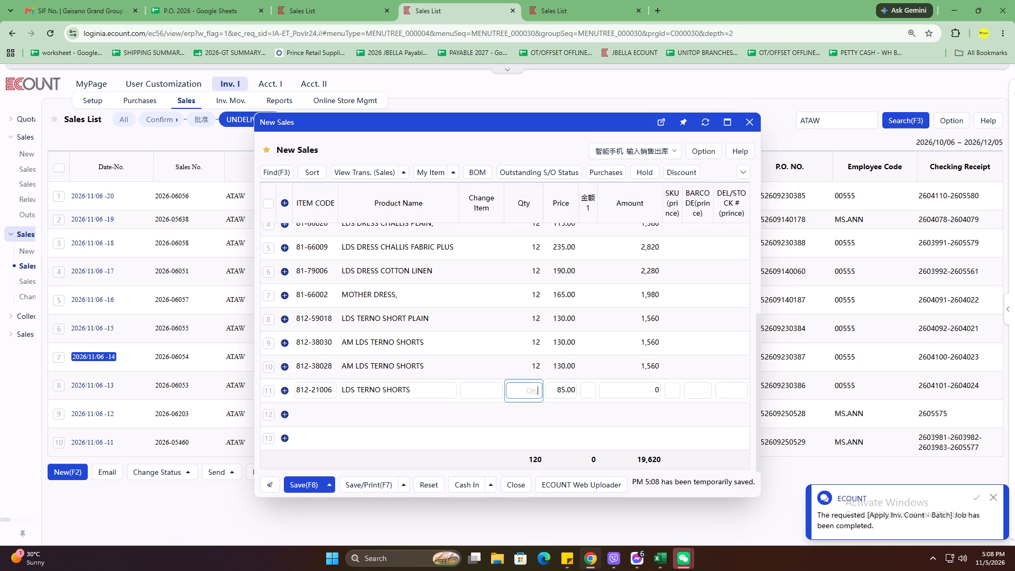
pyautogui.write('12')
pyautogui.press('Return')
pyautogui.press('Return')
pyautogui.press('Return')
pyautogui.press('Return')
pyautogui.press('Return')
pyautogui.press('Return')
pyautogui.press('Return')
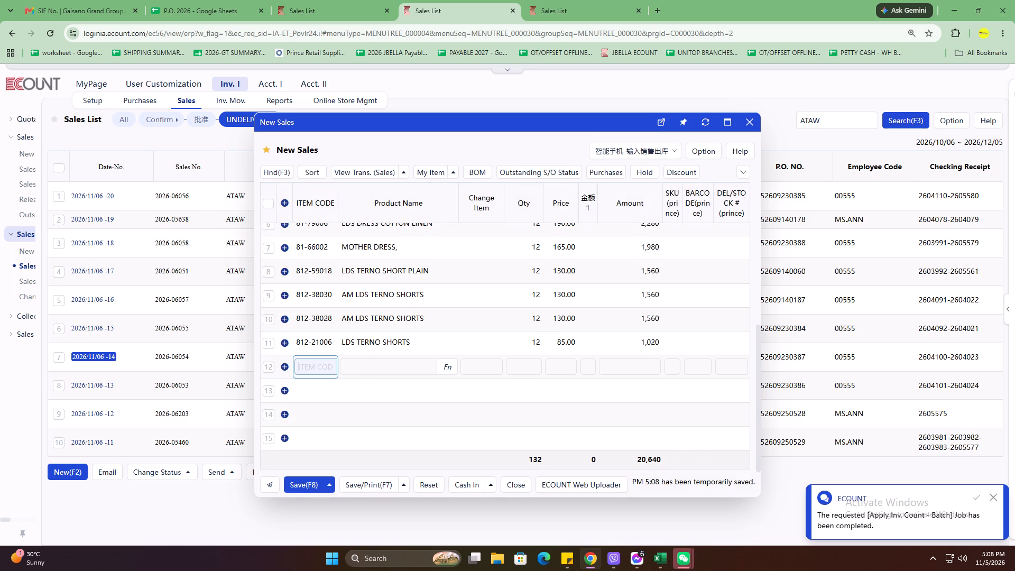
# Add item 81-38001 with quantity 12 on the twelfth item line, keeping its default price.
pyautogui.write('81-38001')
pyautogui.press('Return')
pyautogui.write('12')
pyautogui.press('Return')
pyautogui.press('Return')
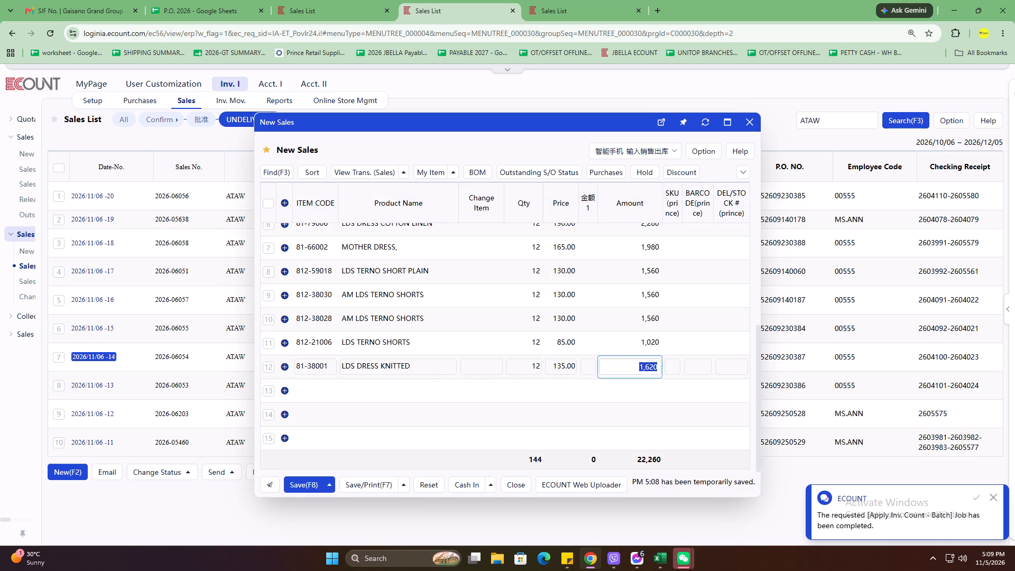
pyautogui.press('Return')
pyautogui.press('Return')
pyautogui.press('Return')
pyautogui.press('Return')
pyautogui.press('Return')
# Add item 812-59028 with quantity 12 on item line 13, keeping its default price.
pyautogui.write('812-59028')
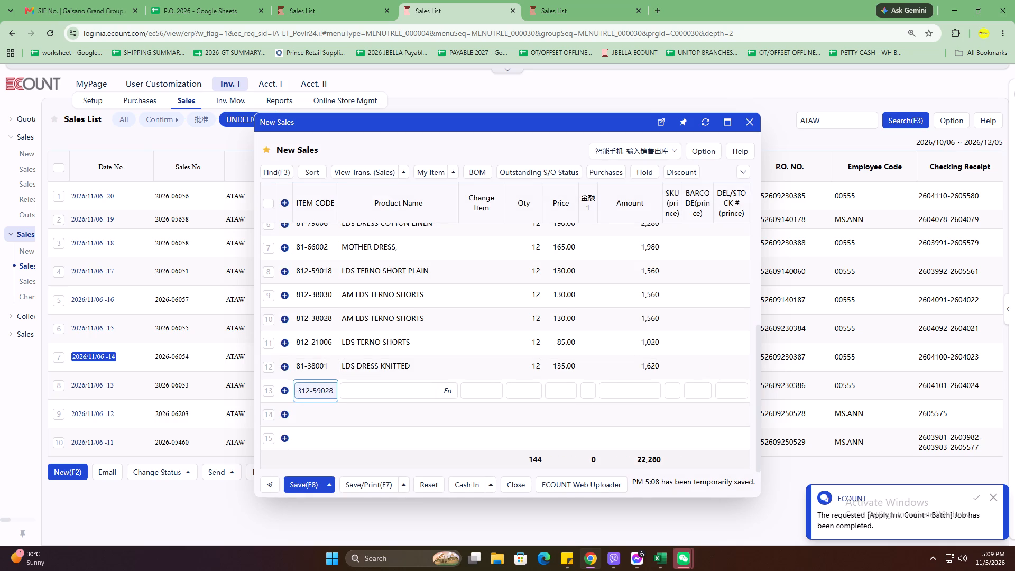
pyautogui.press('Return')
pyautogui.write('12')
pyautogui.press('Return')
pyautogui.press('Return')
pyautogui.press('Return')
pyautogui.press('Return')
pyautogui.press('Return')
pyautogui.press('Return')
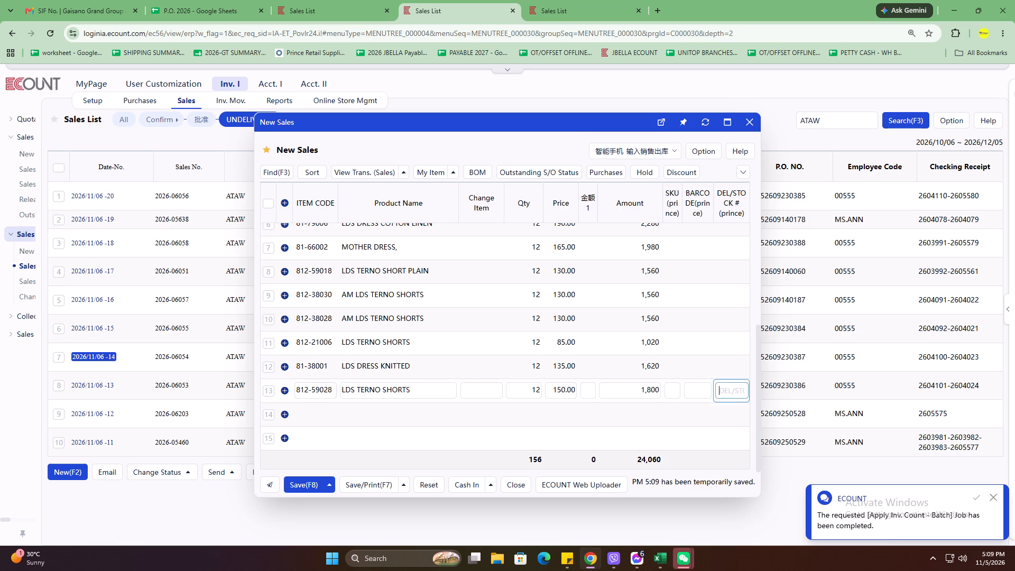
pyautogui.press('Return')
# Add item 812-59029 with quantity 12 on item line 14, keeping its default price.
pyautogui.write('812-59029')
pyautogui.press('Return')
pyautogui.write('12')
pyautogui.press('Return')
pyautogui.press('Return')
pyautogui.press('Return')
pyautogui.press('Return')
pyautogui.press('Return')
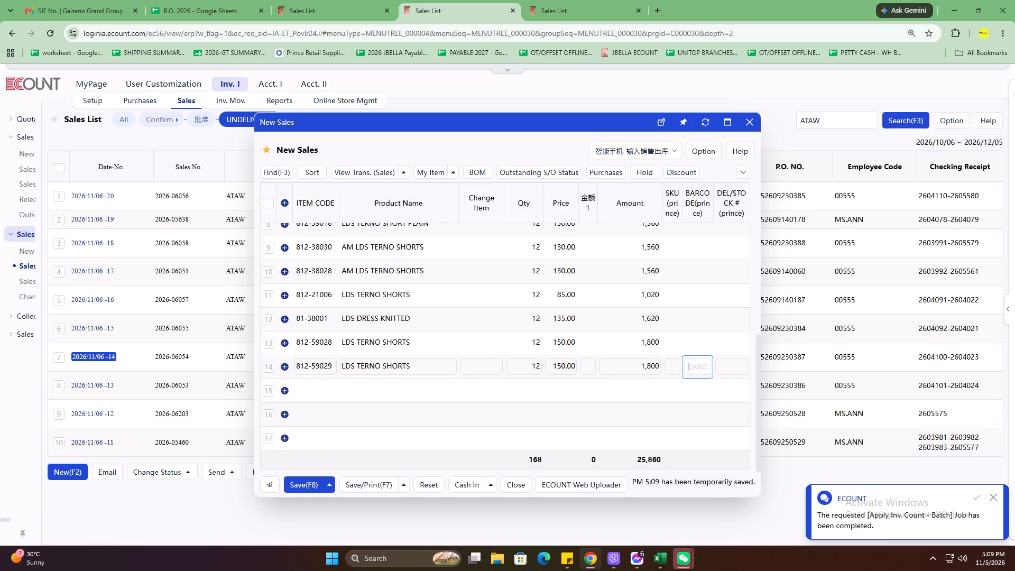
pyautogui.press('Return')
pyautogui.press('Return')
# Add item 812-19004 with quantity 12 on item line 15, keeping its default price.
pyautogui.write('812-19004')
pyautogui.press('Return')
pyautogui.write('12')
pyautogui.press('Return')
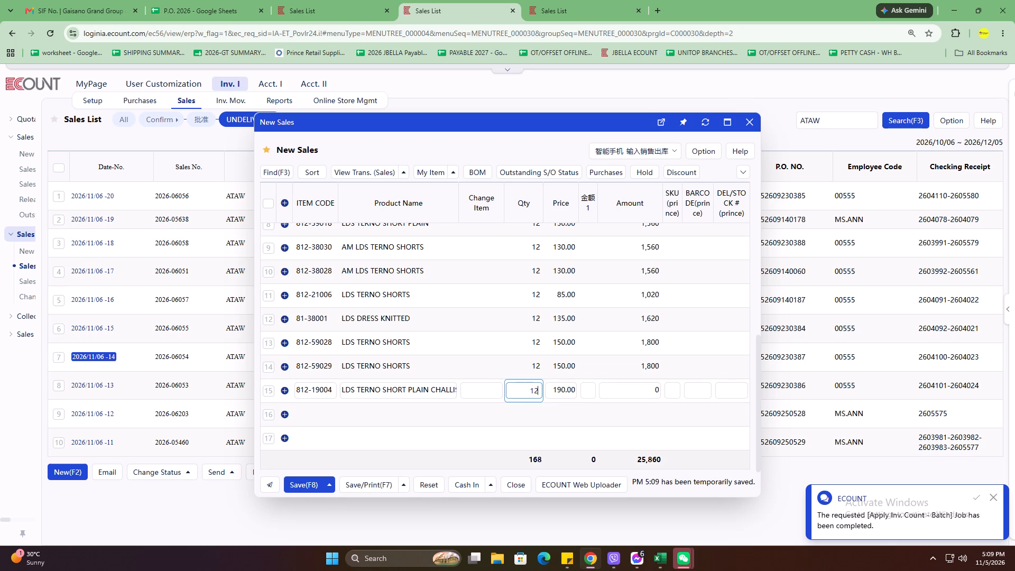
pyautogui.press('Return')
pyautogui.press('Return')
pyautogui.press('Return')
pyautogui.press('Return')
pyautogui.press('Return')
pyautogui.press('Return')
# Add item 812-59030 with quantity 12 on item line 16, keeping its default price.
pyautogui.write('812-59030')
pyautogui.press('Return')
pyautogui.write('12')
pyautogui.press('Return')
pyautogui.press('Return')
pyautogui.press('Return')
pyautogui.press('Return')
pyautogui.press('Return')
pyautogui.press('Return')
pyautogui.press('Return')
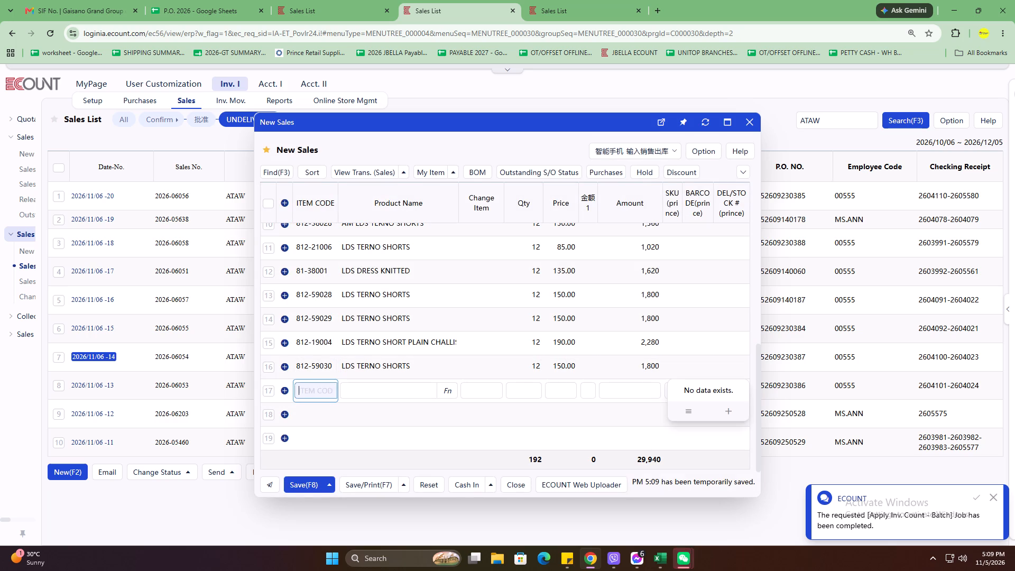
# Add item 812-59012 with quantity 12 on item line 17, keeping its default price.
pyautogui.write('812-59012')
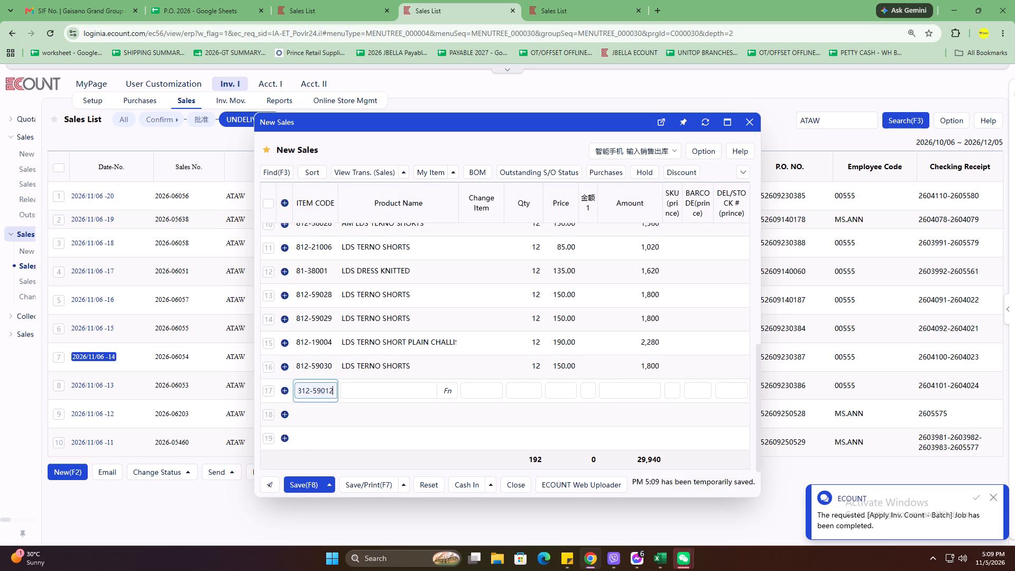
pyautogui.press('Return')
pyautogui.write('12')
pyautogui.press('Return')
pyautogui.press('Return')
pyautogui.press('Return')
pyautogui.press('Return')
pyautogui.press('Return')
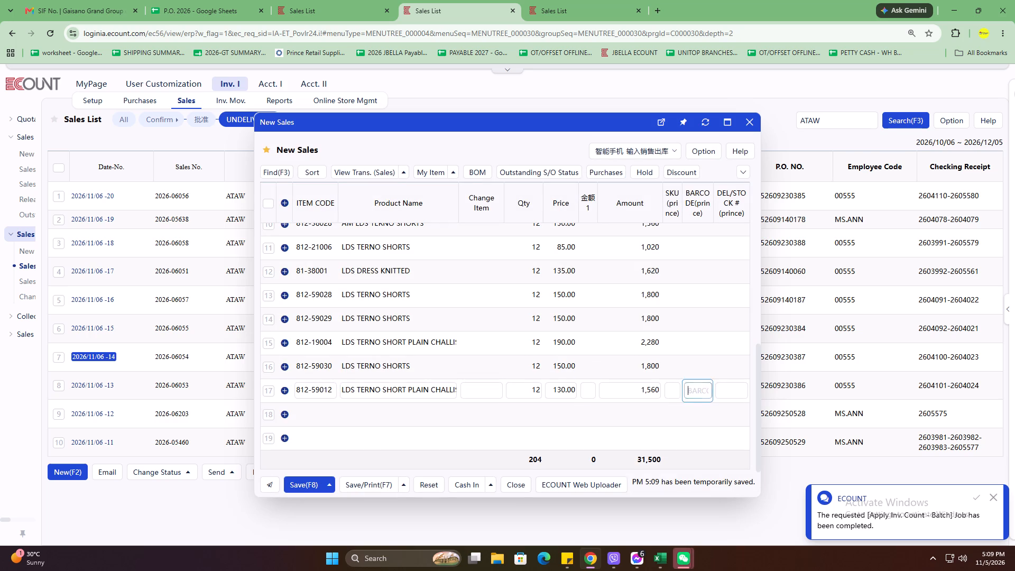
pyautogui.press('Return')
pyautogui.press('Return')
# Add item 812-59014 with quantity 12 on item line 18, keeping its default price.
pyautogui.write('811-')
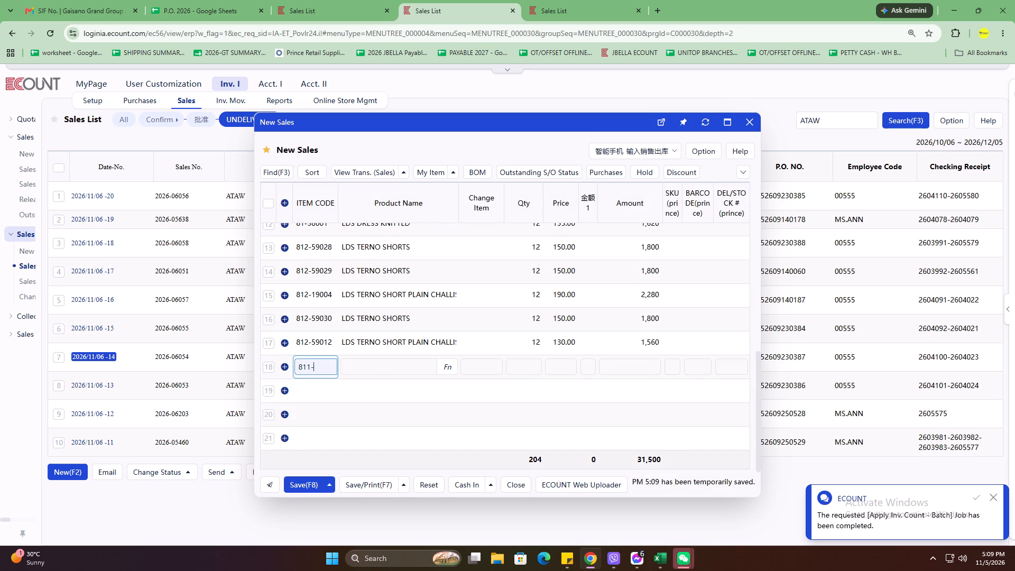
pyautogui.press('BackSpace')
pyautogui.press('BackSpace')
pyautogui.write('2-59014')
pyautogui.press('Return')
pyautogui.write('12')
pyautogui.press('Return')
pyautogui.press('Return')
pyautogui.press('Return')
pyautogui.press('Return')
pyautogui.press('Return')
pyautogui.press('Return')
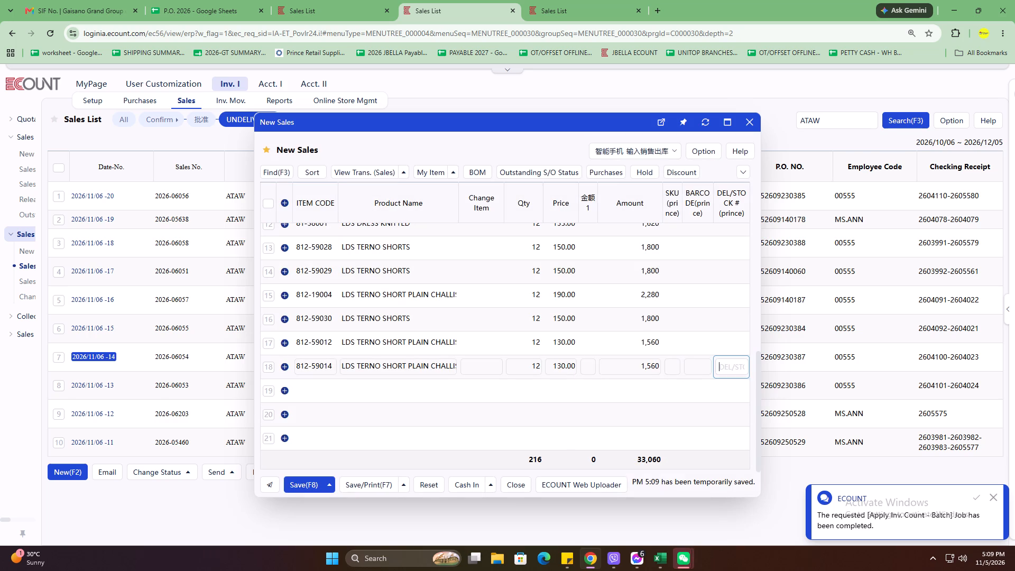
pyautogui.press('Return')
# Add item 813-19004 with quantity 12 on item line 19, keeping its default price.
pyautogui.write('813-19004')
pyautogui.press('Return')
pyautogui.write('12')
pyautogui.press('Return')
pyautogui.press('Return')
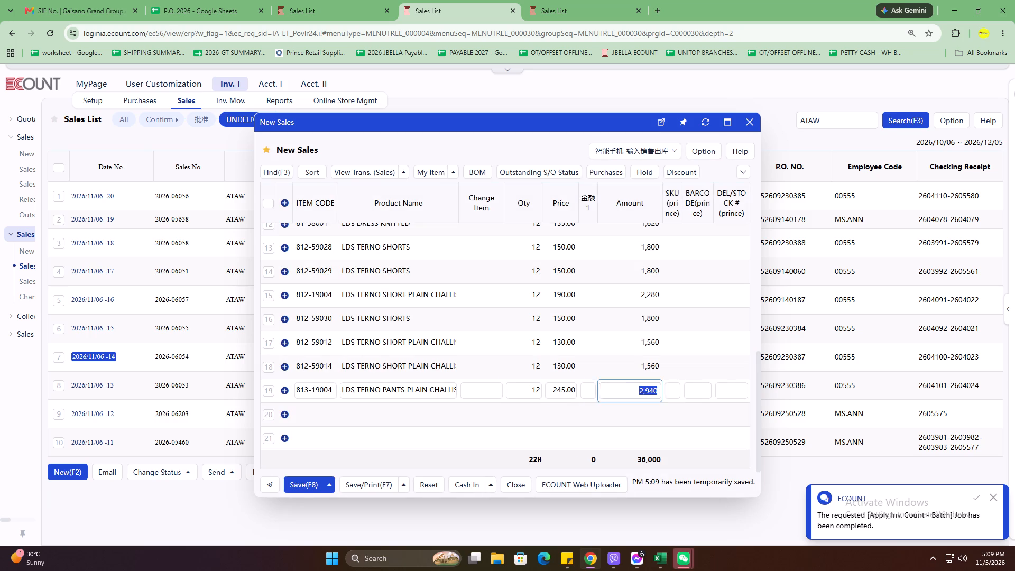
pyautogui.press('Return')
pyautogui.press('Return')
pyautogui.press('Return')
pyautogui.press('Return')
pyautogui.press('Return')
# Add item 123-261 with quantity 12 on item line 20, keeping its default price.
pyautogui.write('123-261')
pyautogui.press('Return')
pyautogui.write('12')
pyautogui.press('Return')
pyautogui.press('Return')
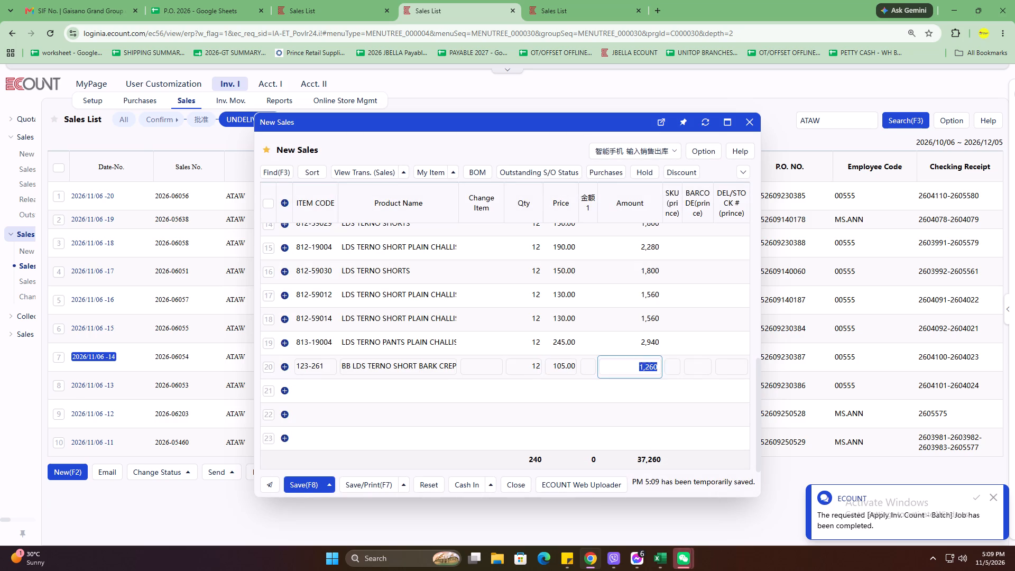
pyautogui.press('Return')
pyautogui.press('Return')
pyautogui.press('Return')
pyautogui.press('Return')
pyautogui.press('Return')
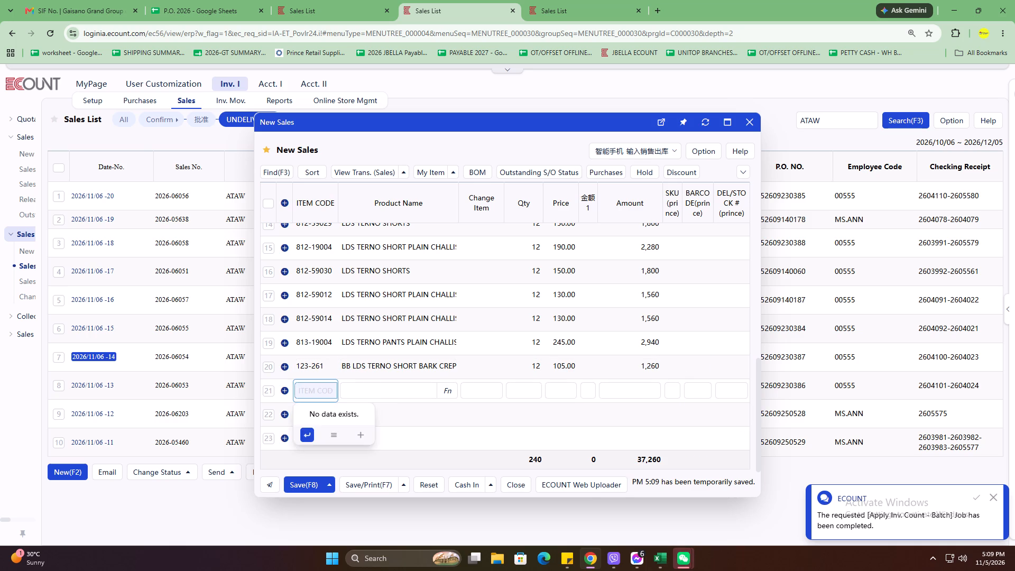
# Add item 81-19044 with quantity 12 on item line 21, keeping its default price.
pyautogui.write('81-19044')
pyautogui.press('Return')
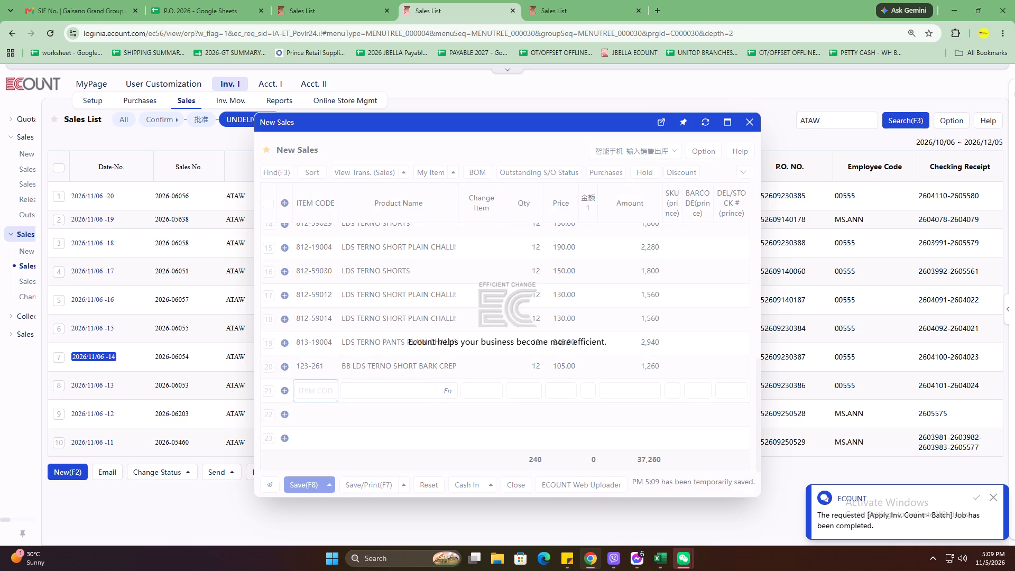
pyautogui.write('12')
pyautogui.press('Return')
pyautogui.press('Return')
pyautogui.press('Return')
pyautogui.press('Return')
pyautogui.press('Return')
pyautogui.press('Return')
pyautogui.press('Return')
pyautogui.press('Return')
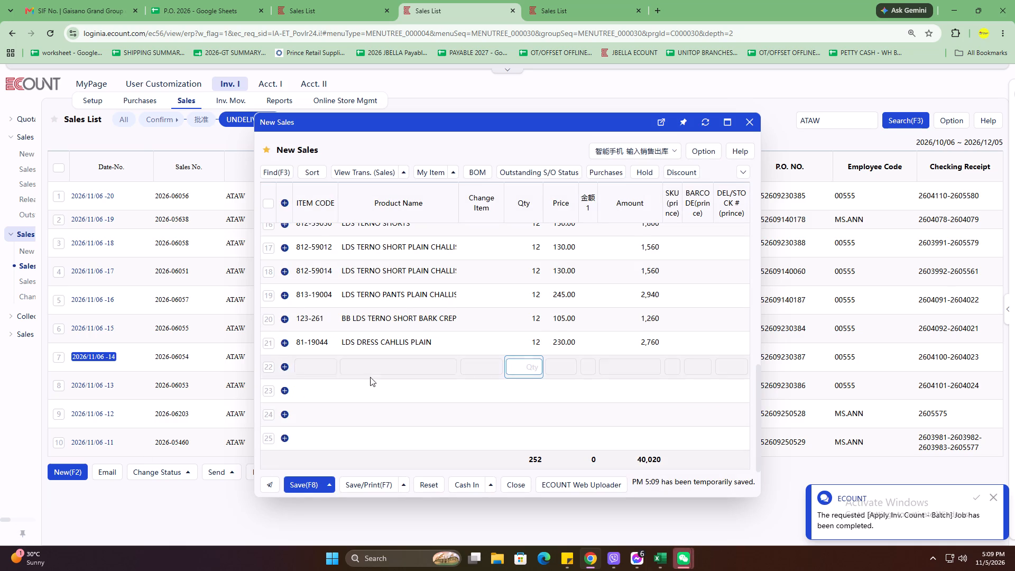
# Add item 812-59031 with quantity 12 on item line 22, keeping its default price.
pyautogui.click(307, 376)
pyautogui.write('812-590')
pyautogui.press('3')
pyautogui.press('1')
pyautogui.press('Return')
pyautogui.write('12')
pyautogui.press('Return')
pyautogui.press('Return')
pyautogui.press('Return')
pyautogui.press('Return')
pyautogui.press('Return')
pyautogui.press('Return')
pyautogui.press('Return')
# Add item 812-59017 with quantity 12 on item line 23, keeping its default price.
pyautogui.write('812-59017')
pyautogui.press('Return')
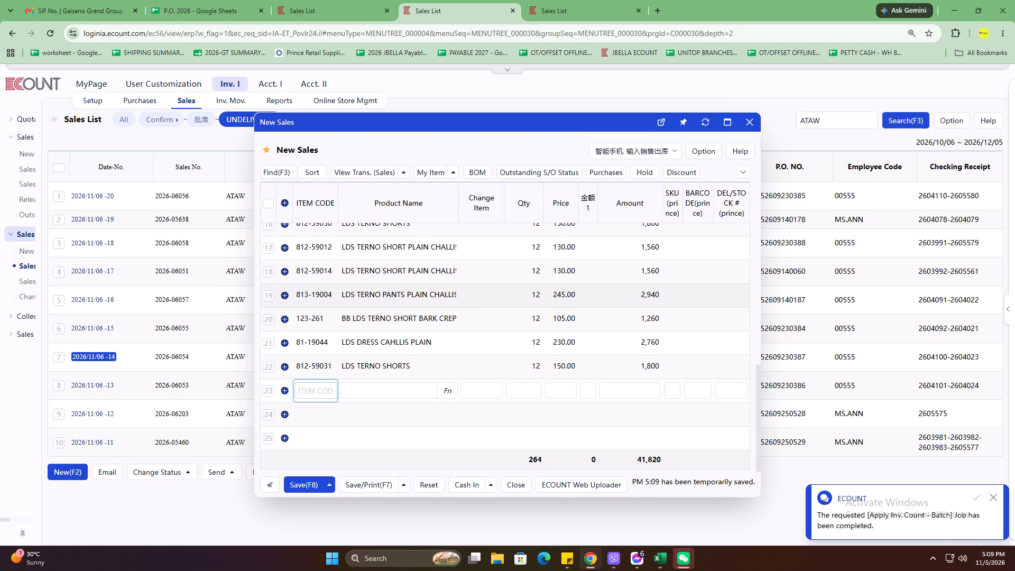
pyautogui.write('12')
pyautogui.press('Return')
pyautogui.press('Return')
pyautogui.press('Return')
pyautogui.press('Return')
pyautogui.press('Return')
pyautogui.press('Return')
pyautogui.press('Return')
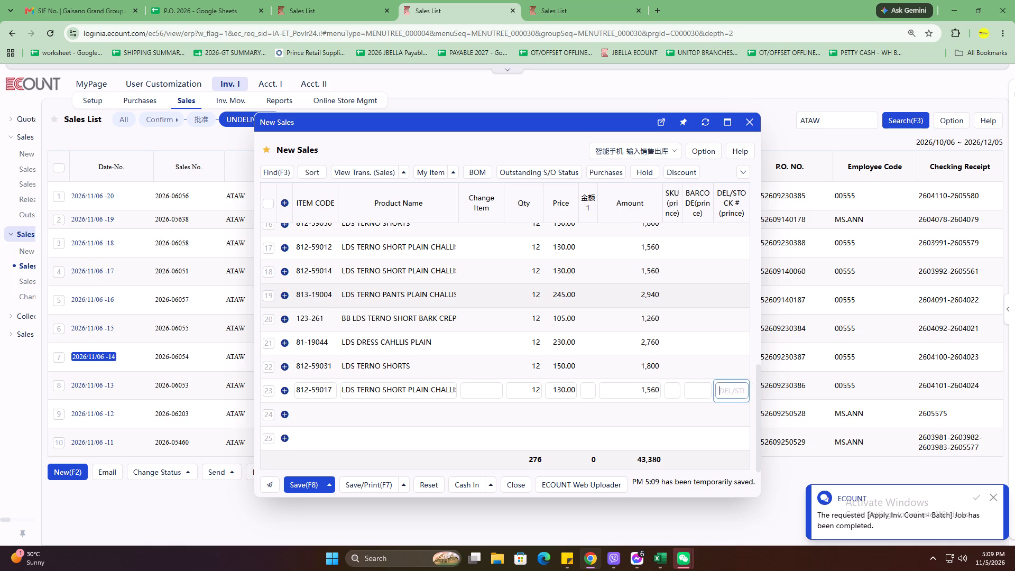
# Add item 130001, BB LDS TERNO PANTS KNITTED, with quantity 12 on item line 24, keeping its default price.
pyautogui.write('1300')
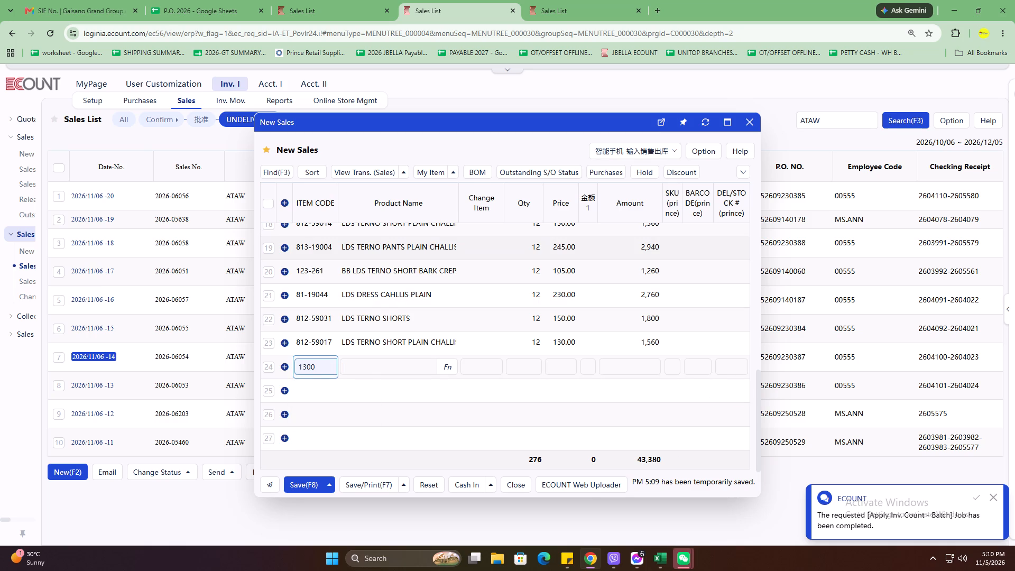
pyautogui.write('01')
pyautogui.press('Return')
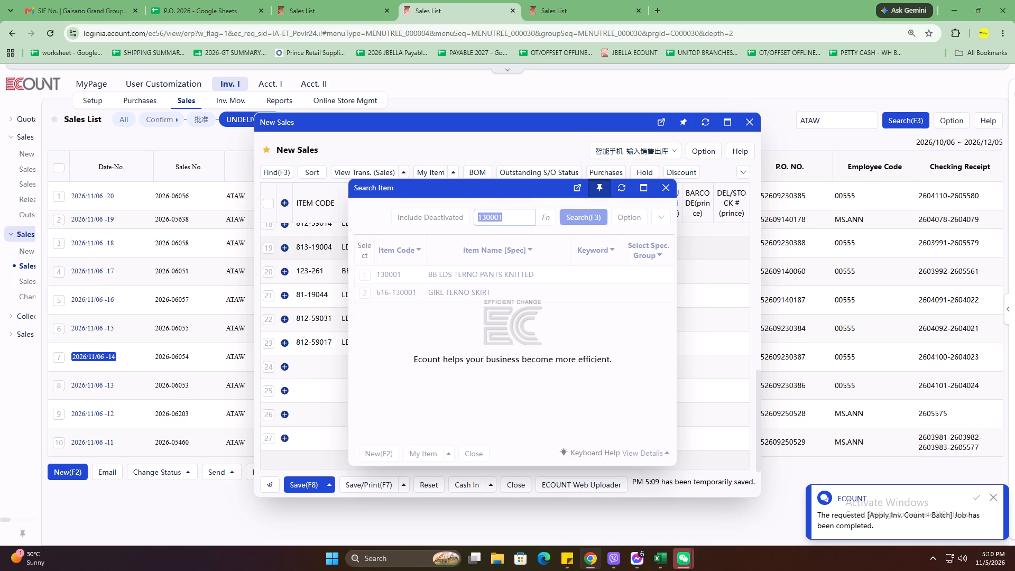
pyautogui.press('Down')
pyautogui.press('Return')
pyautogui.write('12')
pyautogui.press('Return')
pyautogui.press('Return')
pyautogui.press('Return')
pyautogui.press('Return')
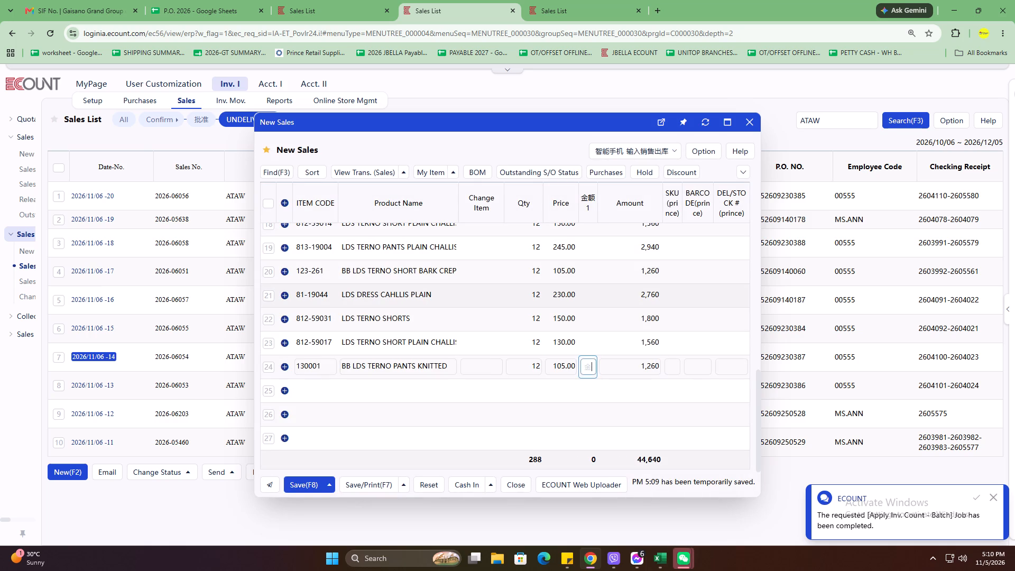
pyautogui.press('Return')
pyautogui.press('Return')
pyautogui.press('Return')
# Add item 81-38002 with quantity 12 on item line 25, keeping its default price.
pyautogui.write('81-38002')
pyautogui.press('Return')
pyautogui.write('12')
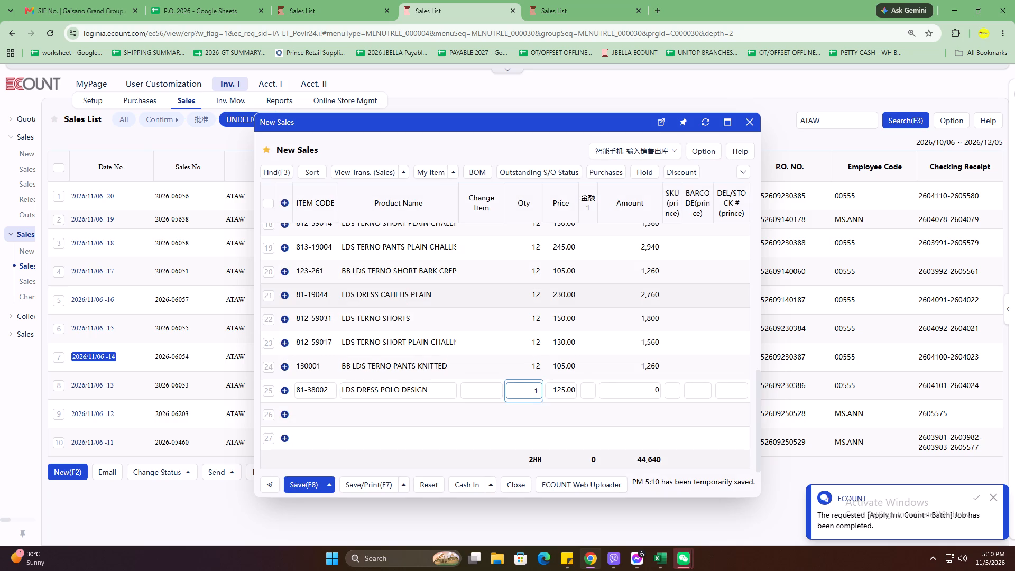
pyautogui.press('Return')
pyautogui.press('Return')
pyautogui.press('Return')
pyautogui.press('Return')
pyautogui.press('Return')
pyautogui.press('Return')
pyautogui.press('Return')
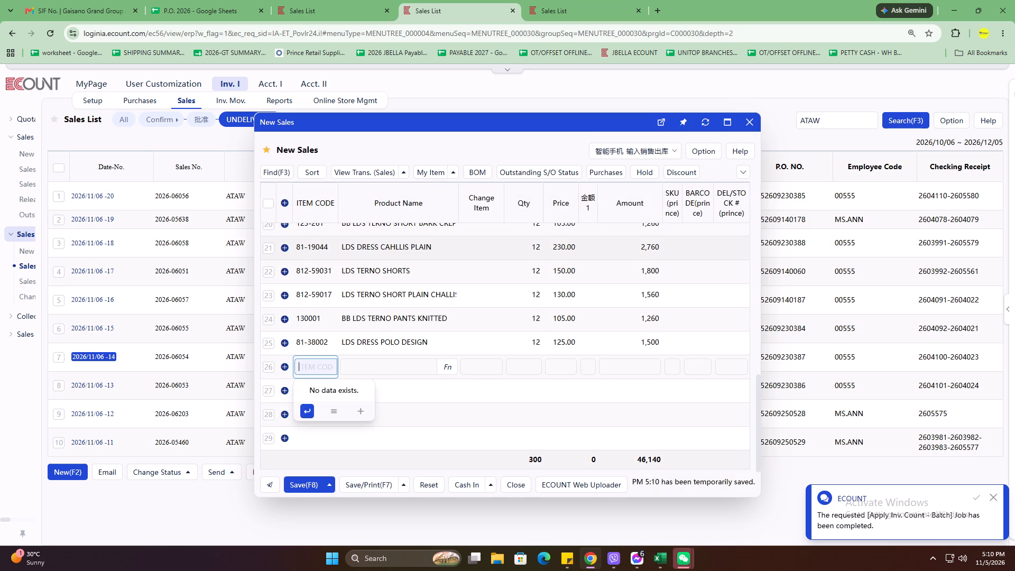
# Add item 81-79019 with quantity 12 on item line 26, keeping its default price.
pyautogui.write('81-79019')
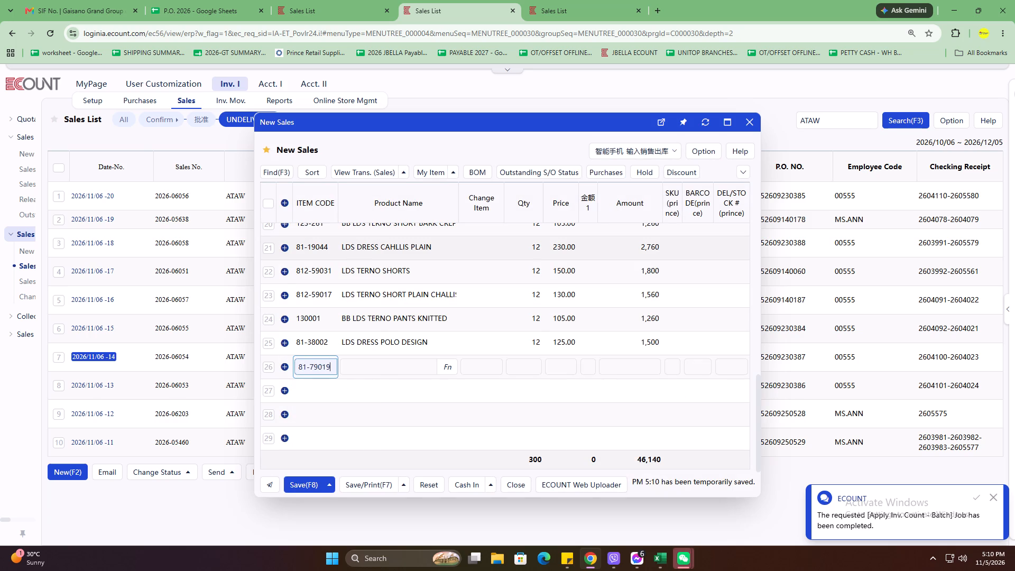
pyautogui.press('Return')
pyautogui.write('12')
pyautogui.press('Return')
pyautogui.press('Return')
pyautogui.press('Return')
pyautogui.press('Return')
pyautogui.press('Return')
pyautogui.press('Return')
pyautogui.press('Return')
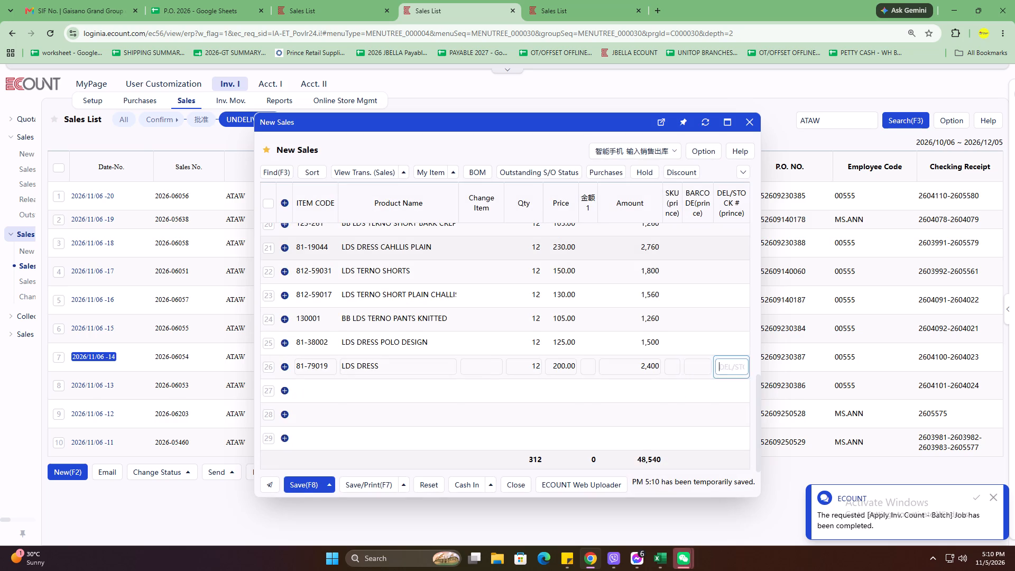
# Add item 81-19046 with quantity 12 on item line 27, keeping its default price.
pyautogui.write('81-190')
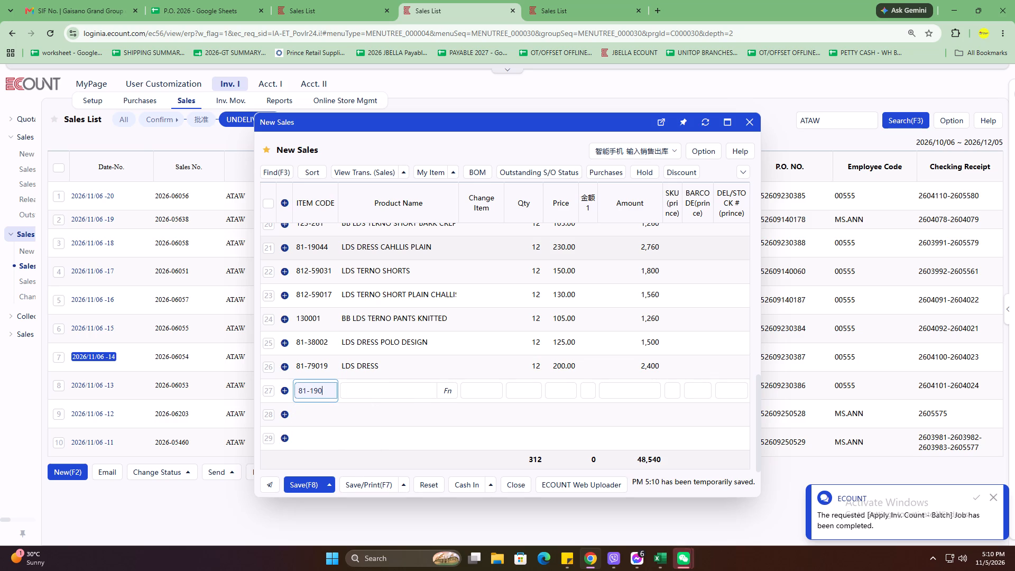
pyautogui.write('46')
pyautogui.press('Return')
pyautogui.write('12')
pyautogui.press('Return')
pyautogui.press('Return')
pyautogui.press('Return')
pyautogui.press('Return')
pyautogui.press('Return')
pyautogui.press('Return')
pyautogui.press('Return')
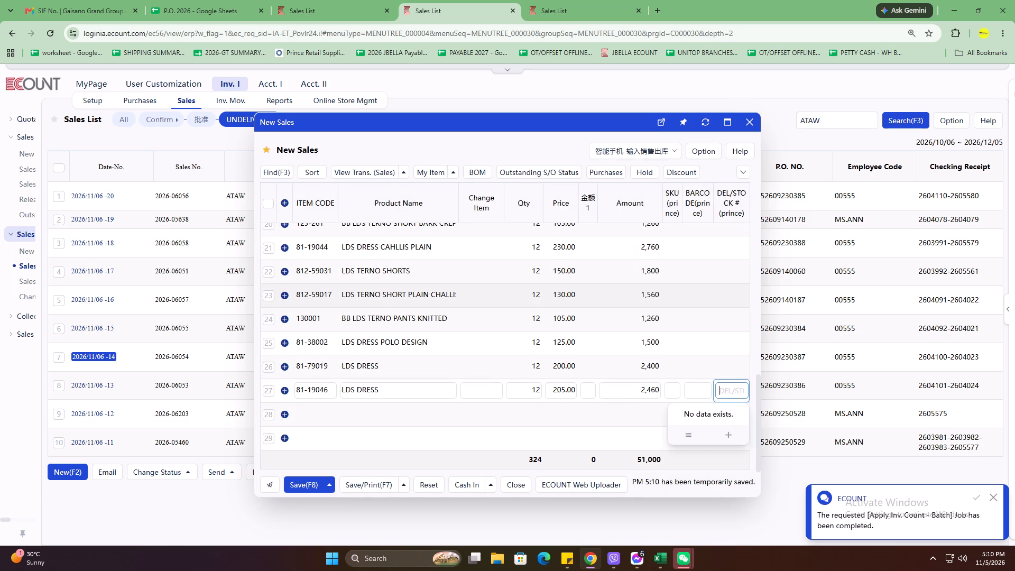
# Add item 81-19047 with quantity 12 on item line 28, keeping its default price.
pyautogui.write('81-190')
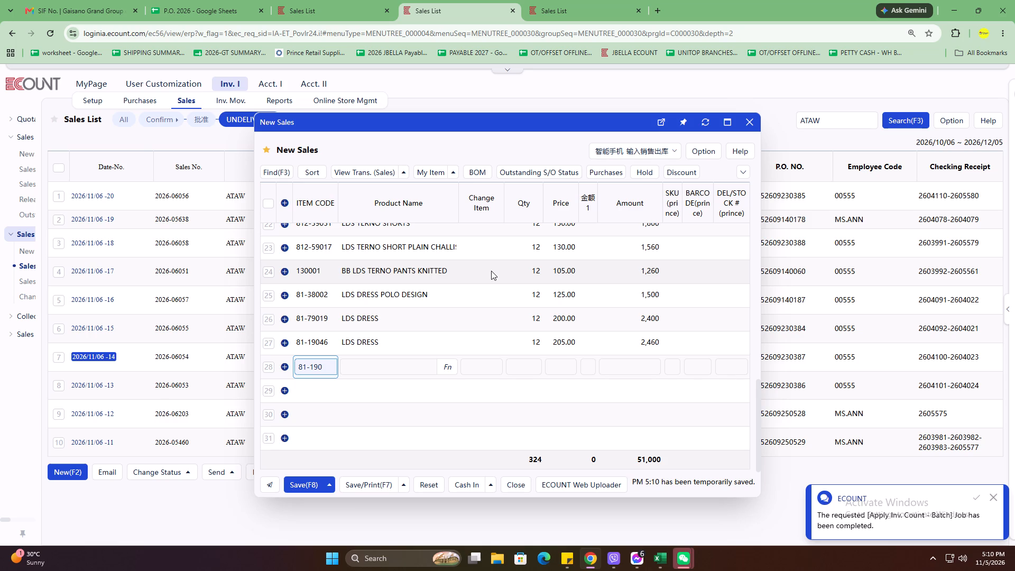
pyautogui.write('47')
pyautogui.press('Return')
pyautogui.write('12')
# Set the quantity of item 81-19046 on item line 27 to 6.
pyautogui.press('Up')
pyautogui.press('6')
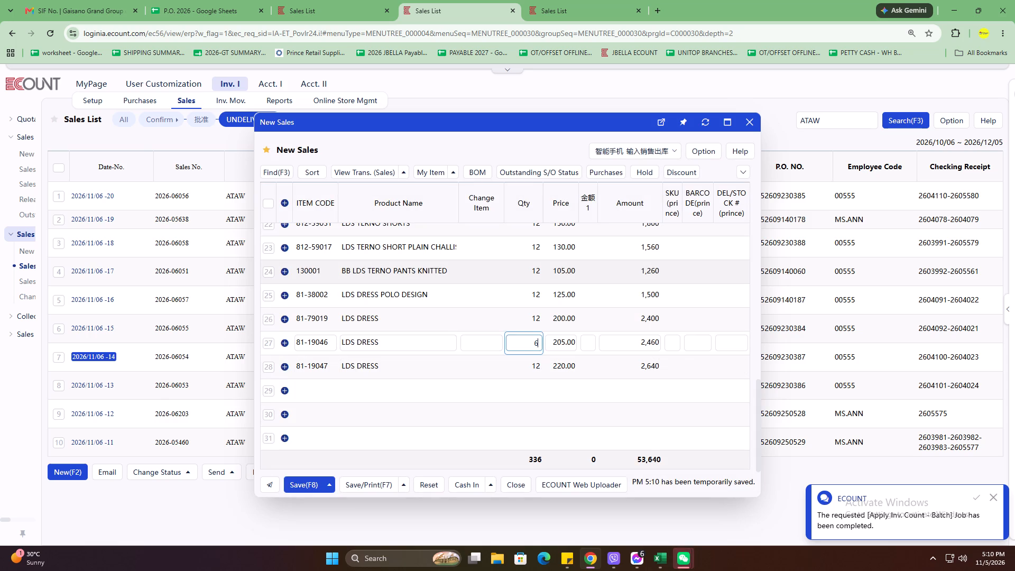
pyautogui.press('Down')
pyautogui.press('Return')
pyautogui.press('Return')
pyautogui.press('Return')
pyautogui.press('Return')
pyautogui.press('Return')
pyautogui.press('Return')
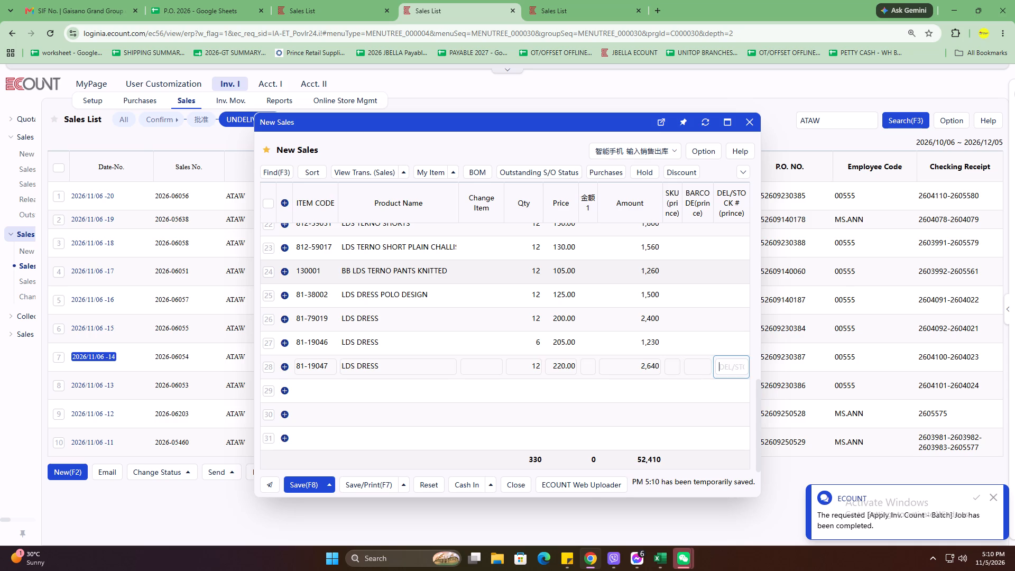
pyautogui.press('Return')
# Add item 812-38029 with quantity 12 on item line 29, keeping its default price.
pyautogui.write('812-38029')
pyautogui.press('Return')
pyautogui.write('12')
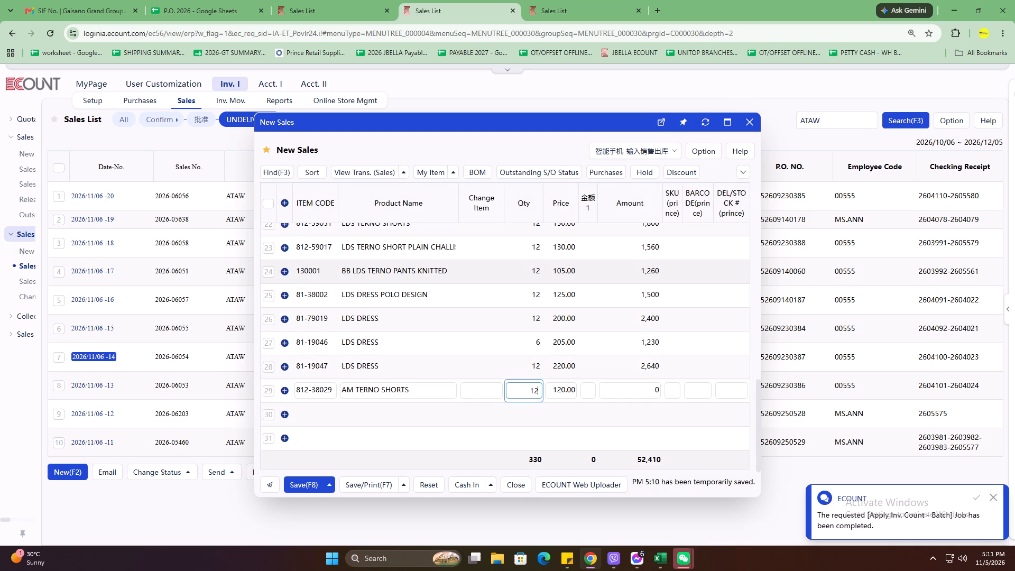
pyautogui.press('Down')
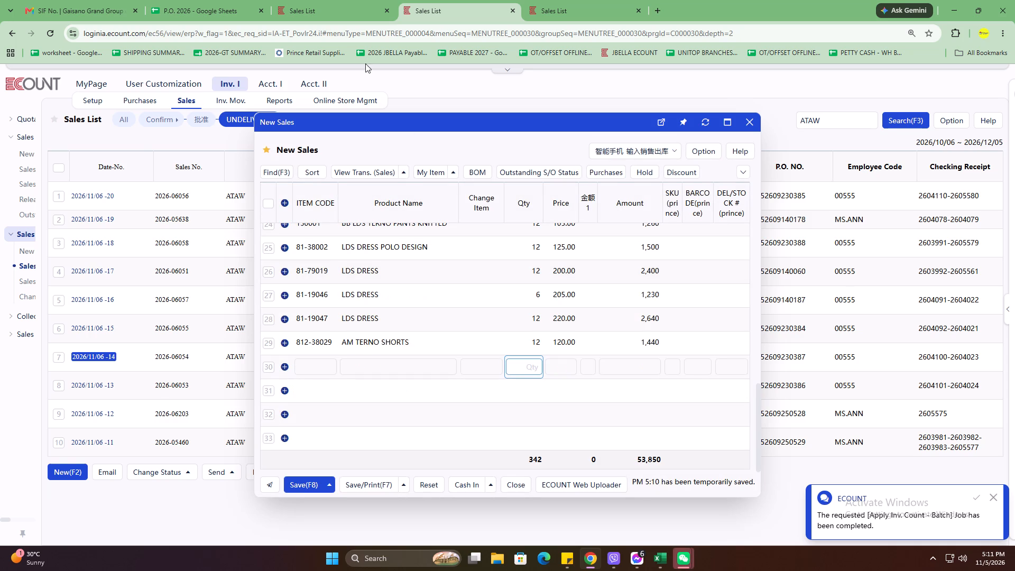
pyautogui.scroll(11, 477, 274)
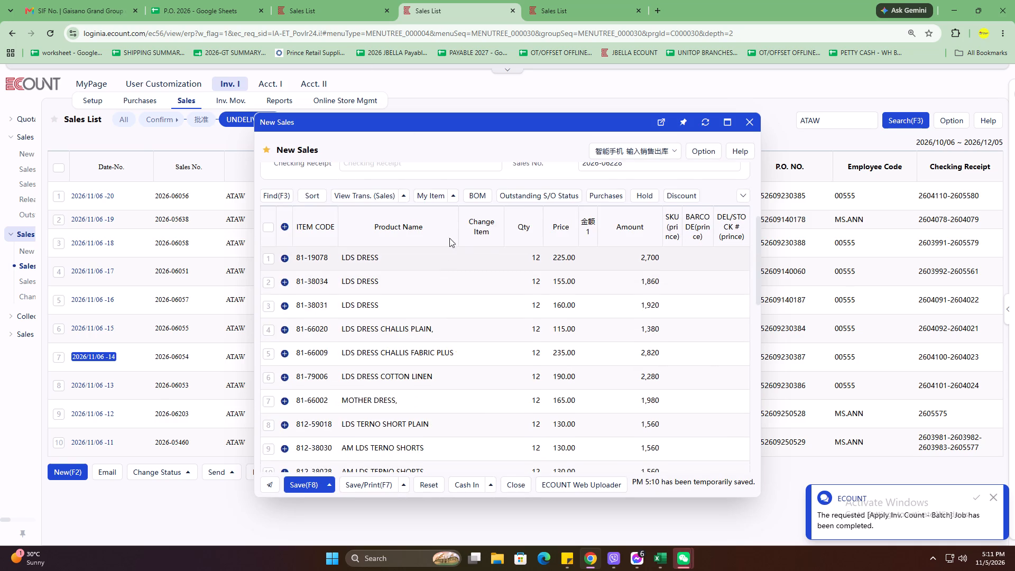
pyautogui.scroll(4, 429, 232)
pyautogui.moveTo(396, 345); pyautogui.dragTo(396, 349)
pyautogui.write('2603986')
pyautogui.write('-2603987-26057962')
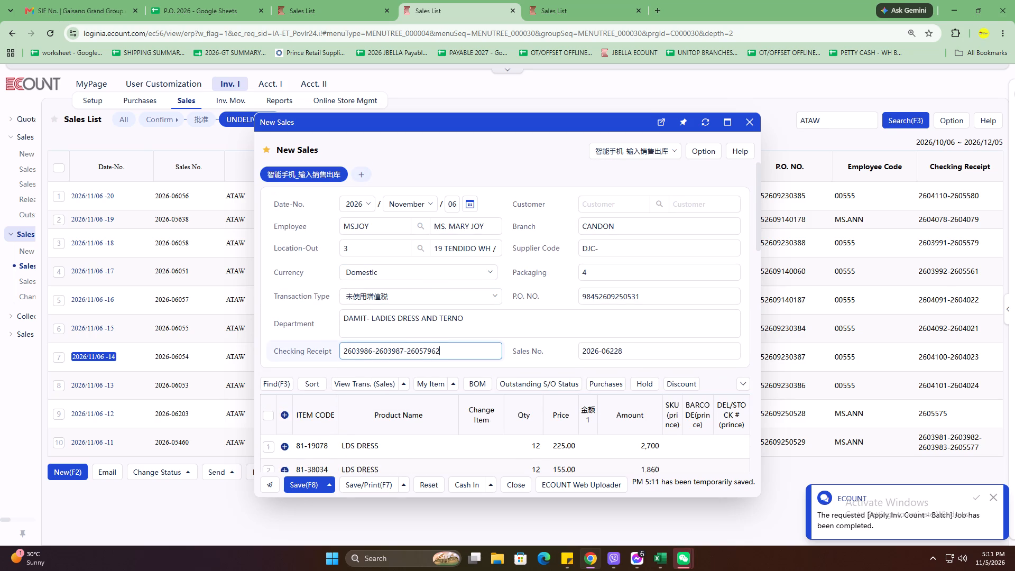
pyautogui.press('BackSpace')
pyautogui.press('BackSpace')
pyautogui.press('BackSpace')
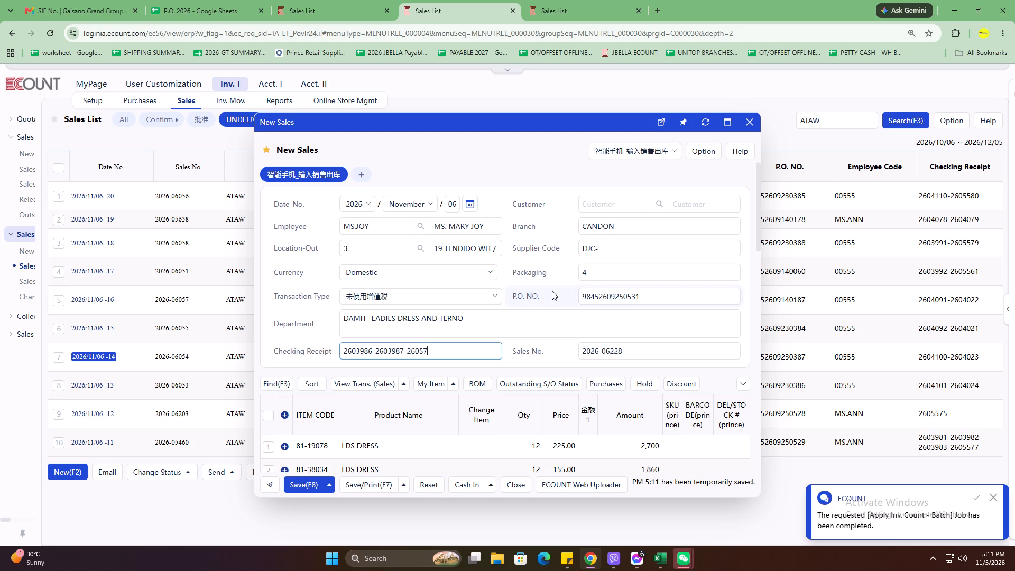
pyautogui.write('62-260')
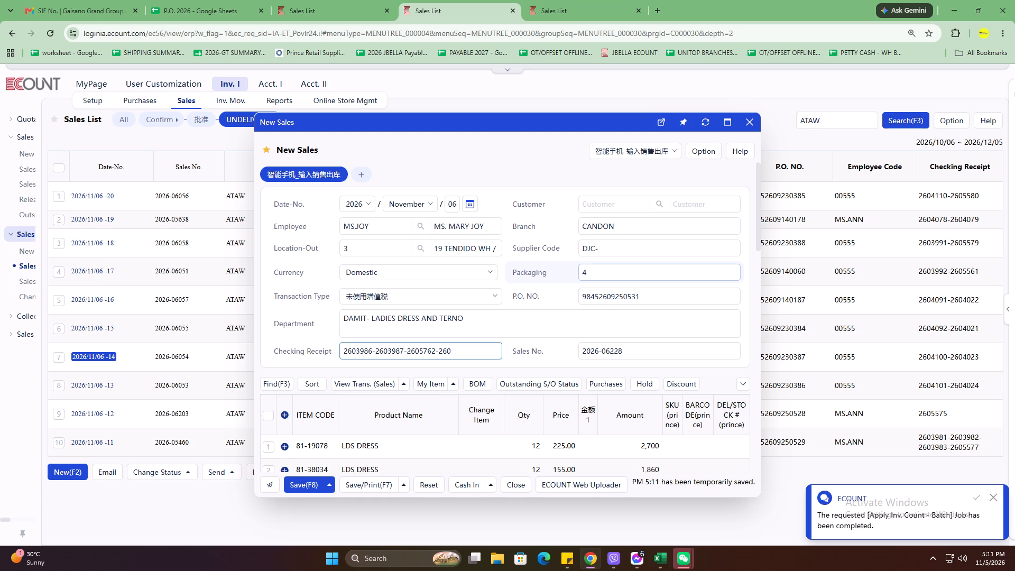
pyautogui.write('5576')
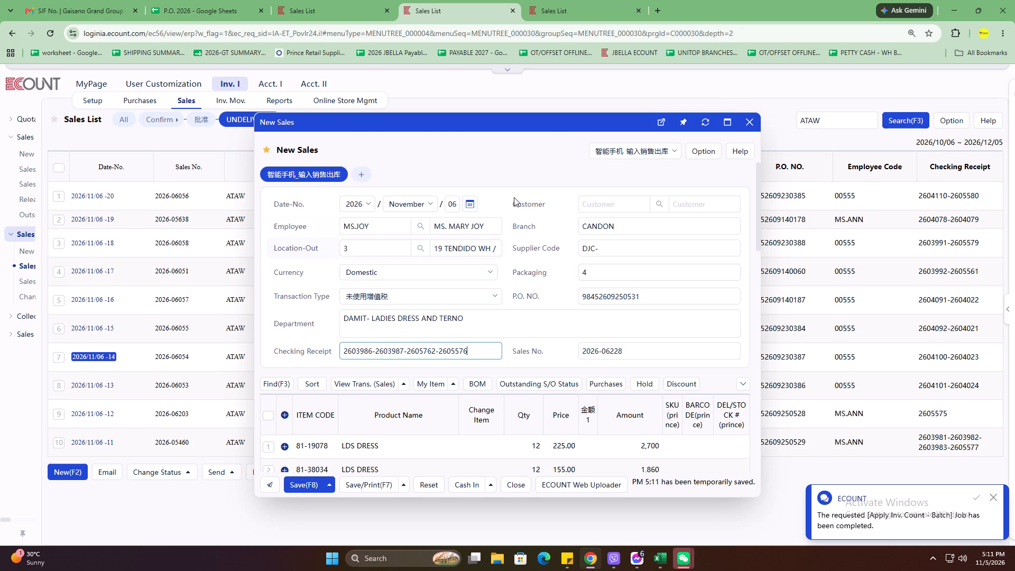
# Set the sale's customer to ATAW.
pyautogui.click(626, 200)
pyautogui.write('ATAW')
pyautogui.press('Return')
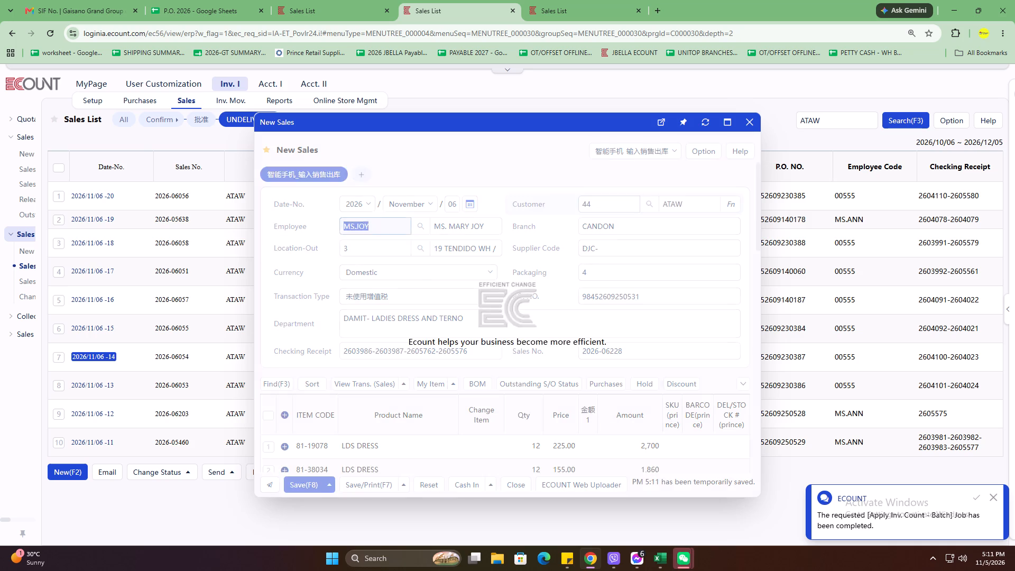
# Review the code, quantity and price of item lines 1 to 7 in the new sale, one line at a time.
pyautogui.scroll(-3, 602, 229)
pyautogui.click(372, 292)
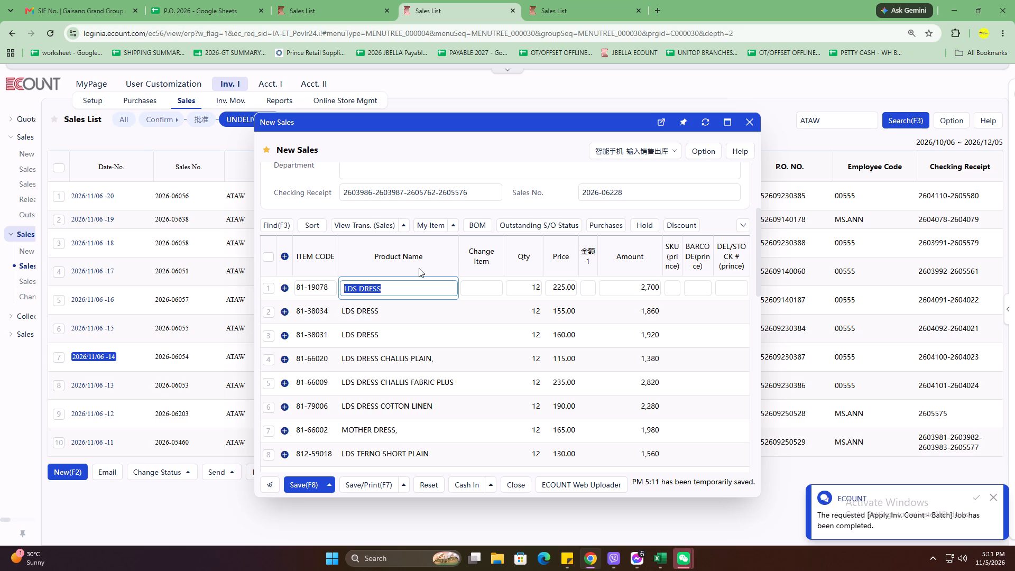
pyautogui.click(394, 324)
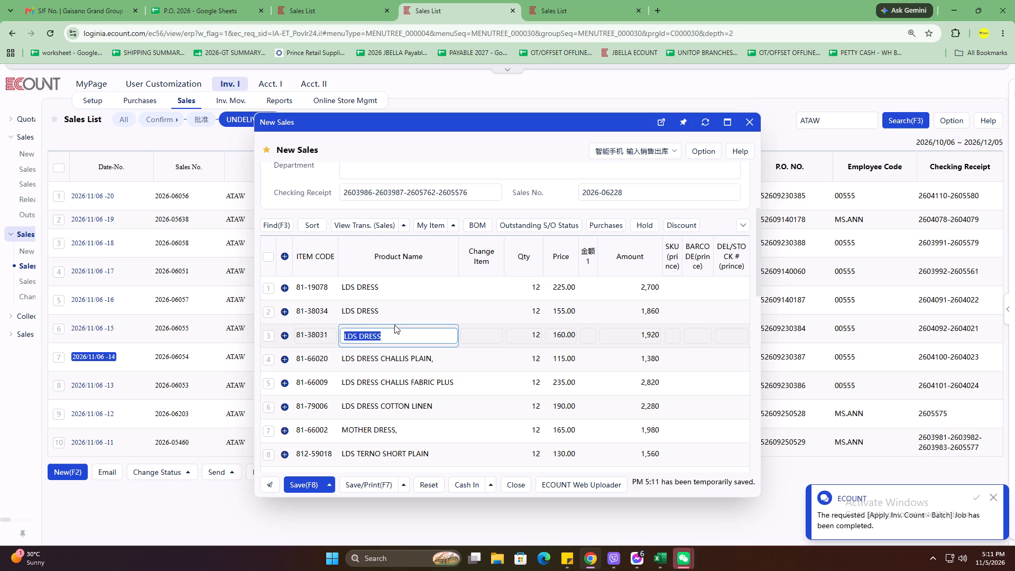
pyautogui.press('Up')
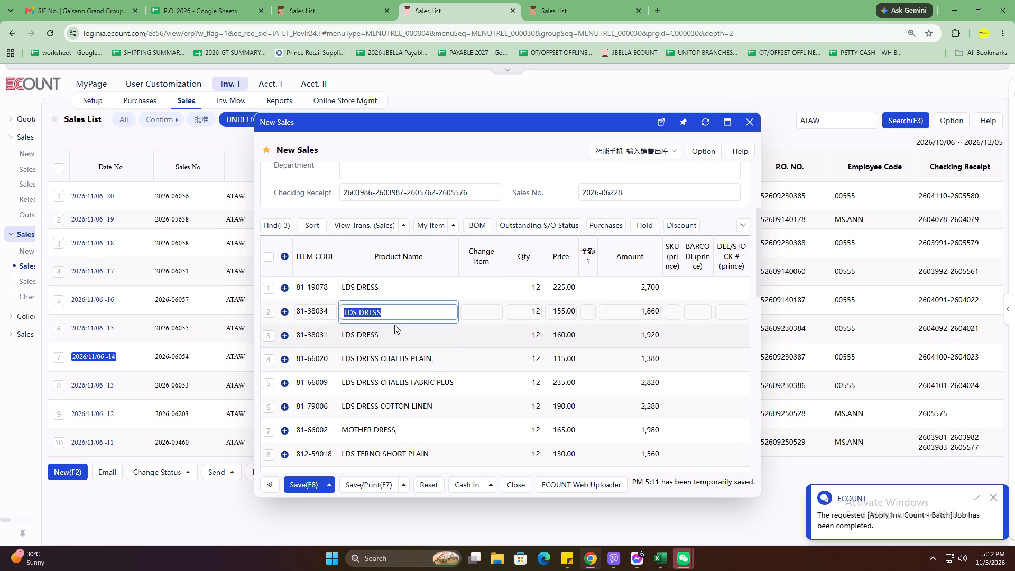
pyautogui.click(388, 330)
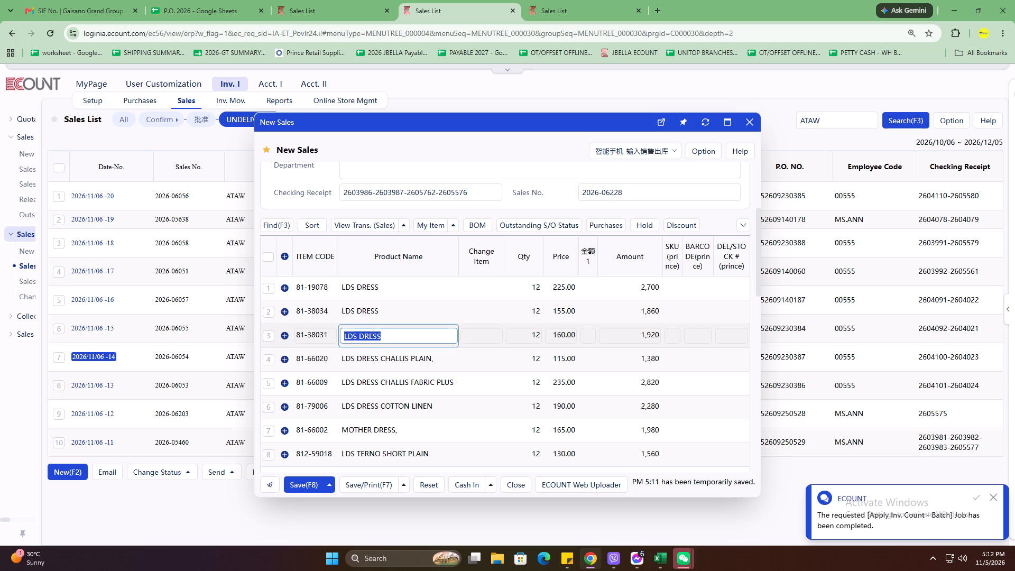
pyautogui.click(398, 358)
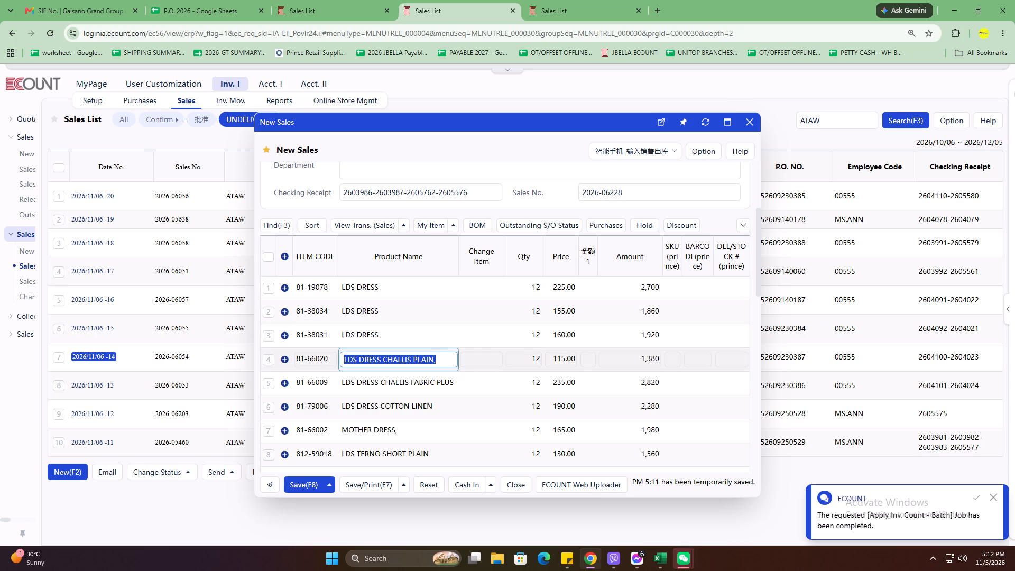
pyautogui.click(377, 379)
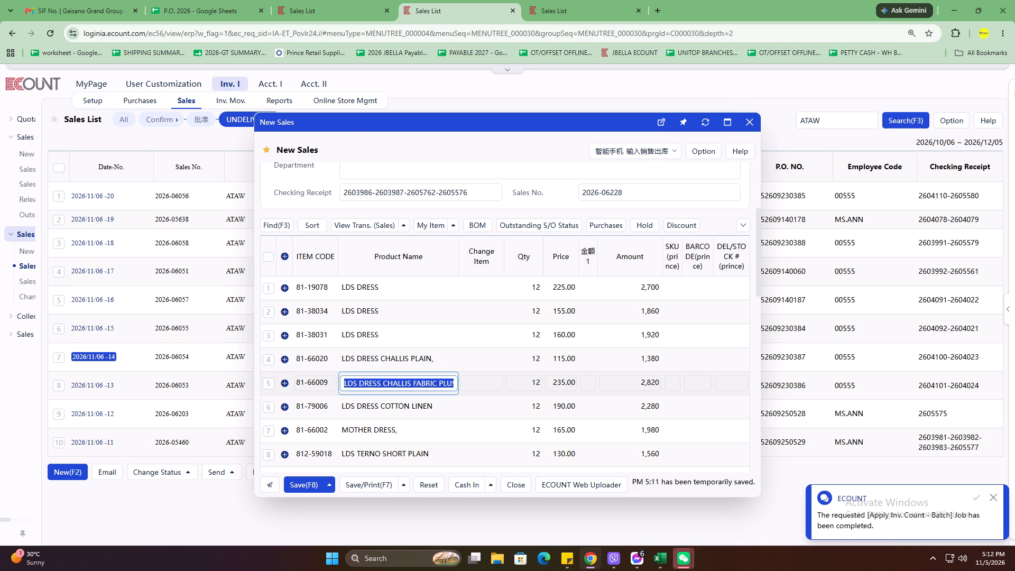
pyautogui.click(399, 402)
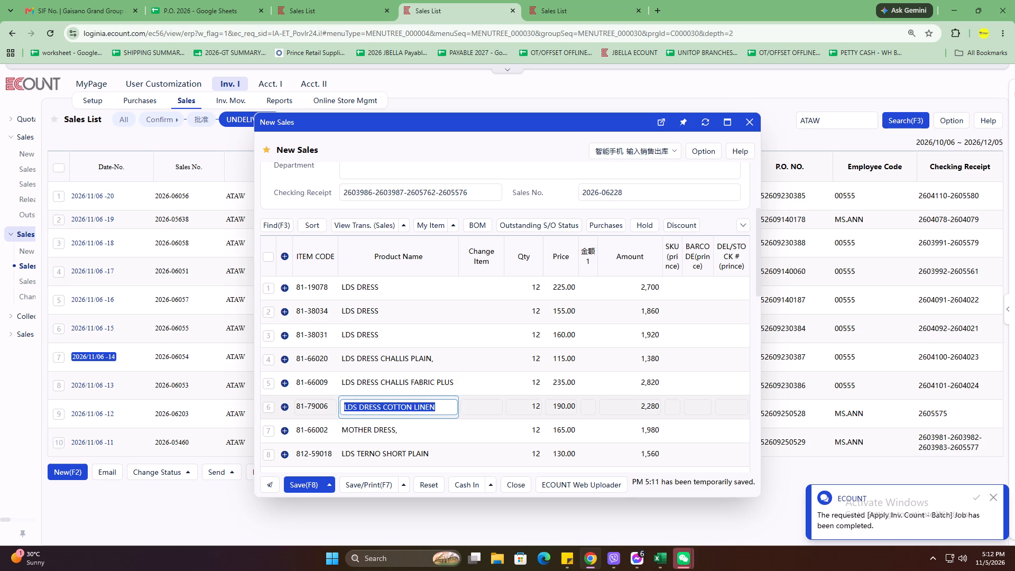
pyautogui.click(400, 445)
pyautogui.click(405, 429)
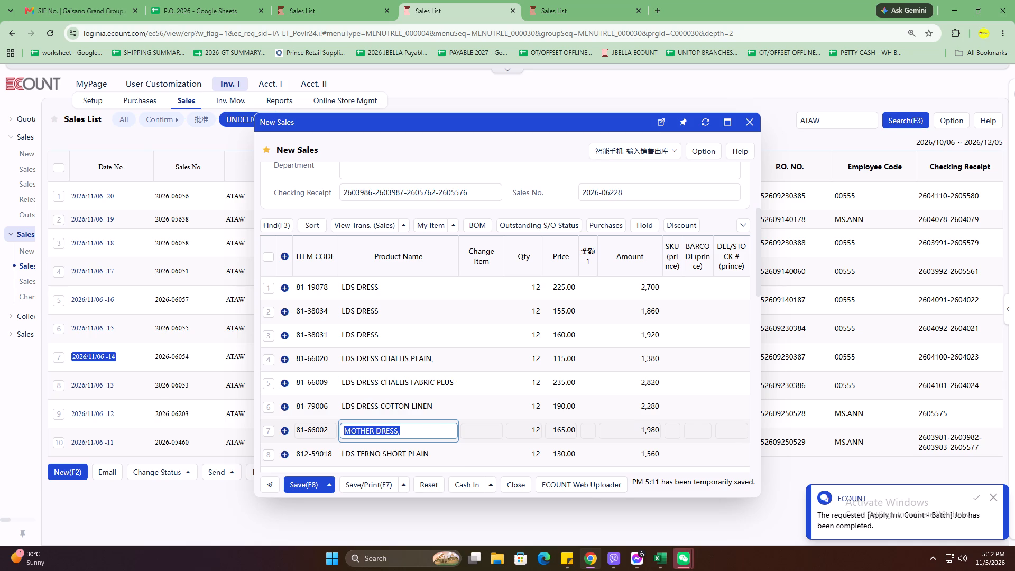
# Review the code, quantity and price of item lines 8 to 14 in the new sale.
pyautogui.scroll(-1, 437, 417)
pyautogui.click(375, 398)
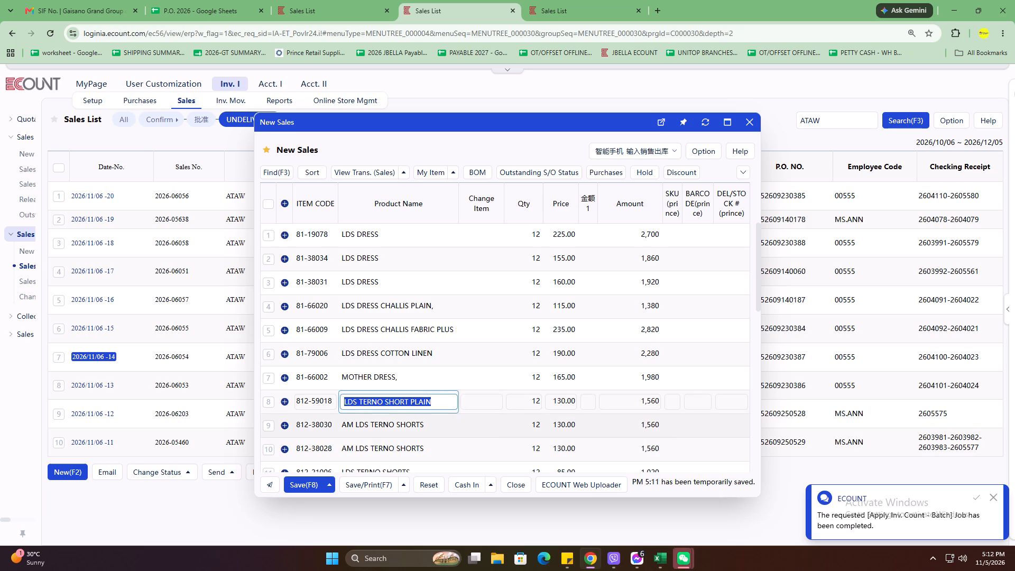
pyautogui.click(374, 427)
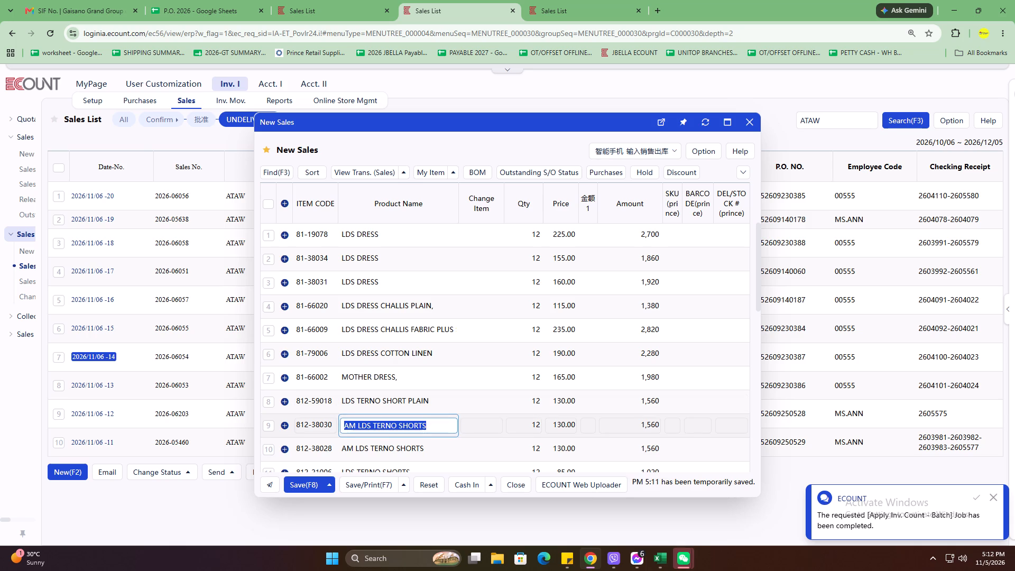
pyautogui.scroll(-1, 382, 425)
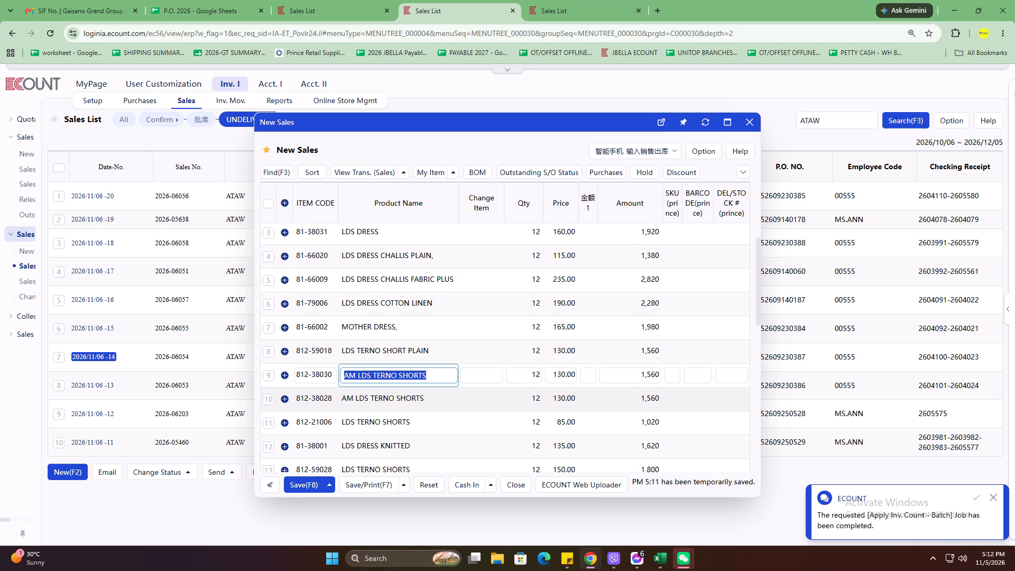
pyautogui.click(384, 398)
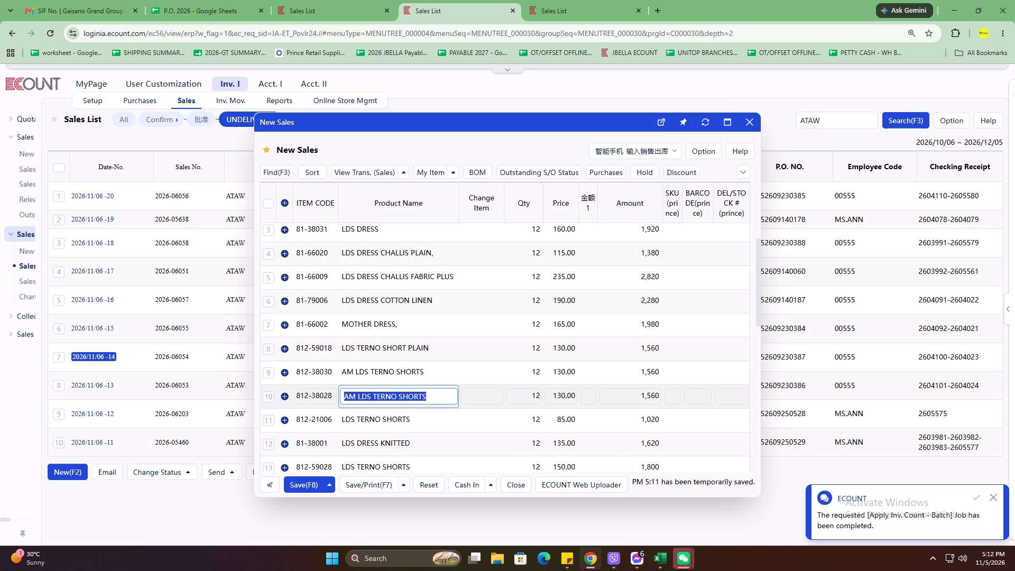
pyautogui.click(376, 421)
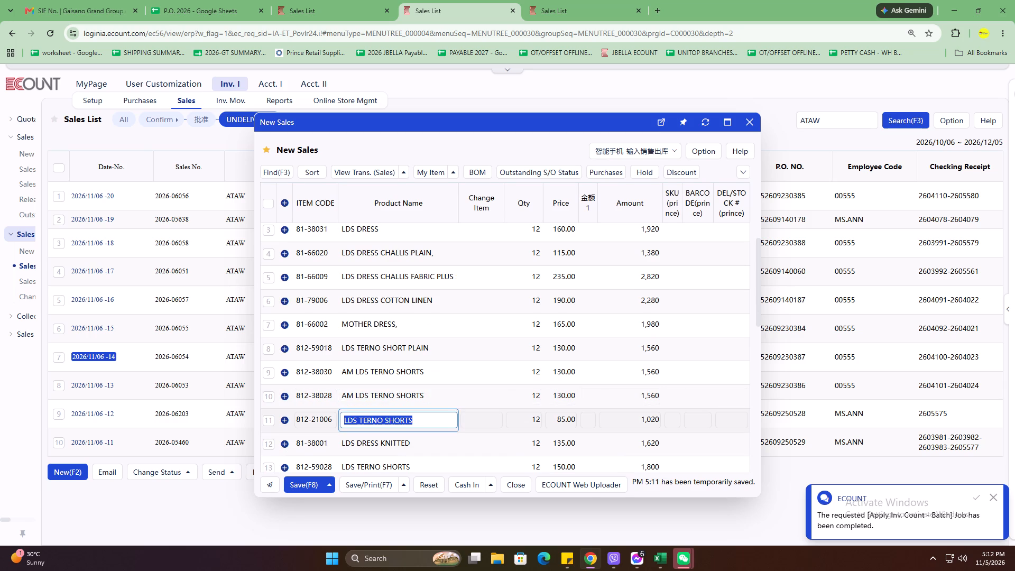
pyautogui.scroll(-1, 447, 365)
pyautogui.click(391, 397)
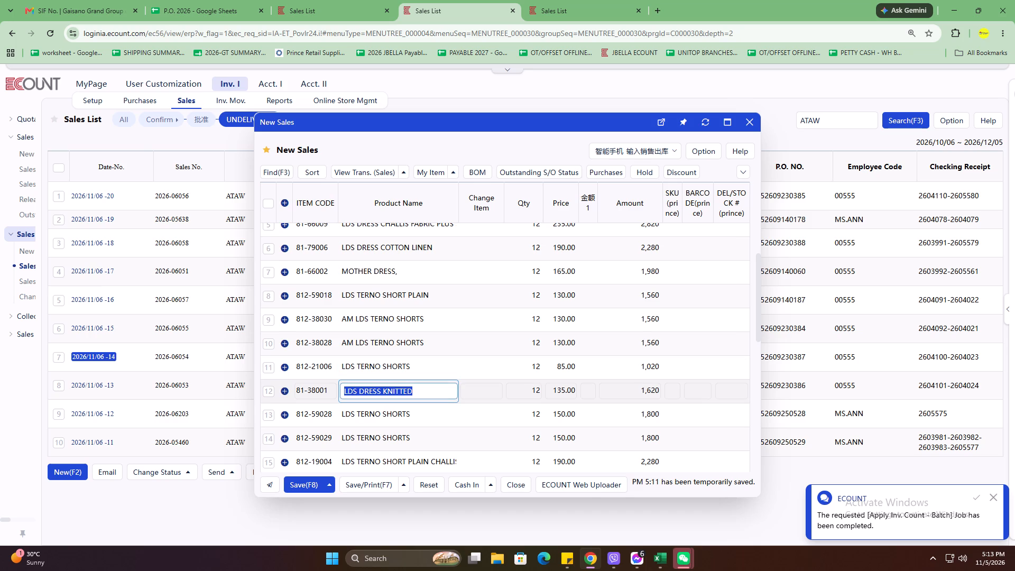
pyautogui.scroll(-1, 394, 395)
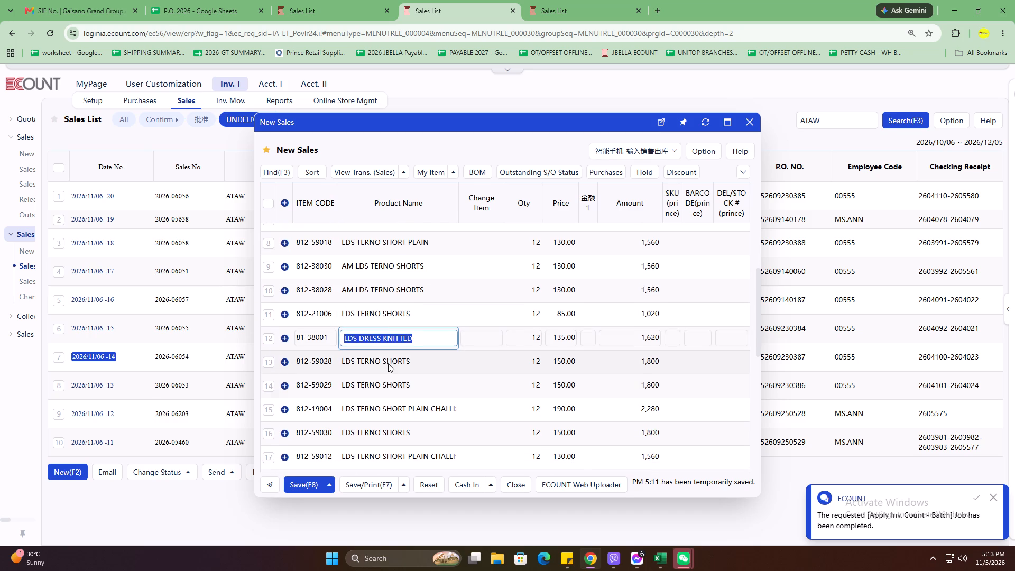
pyautogui.click(390, 356)
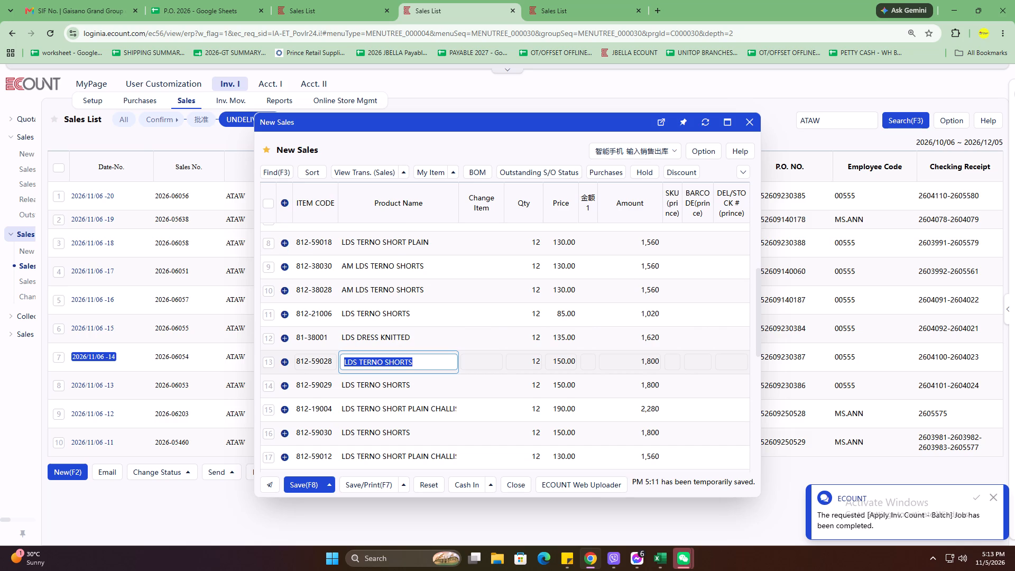
pyautogui.click(395, 385)
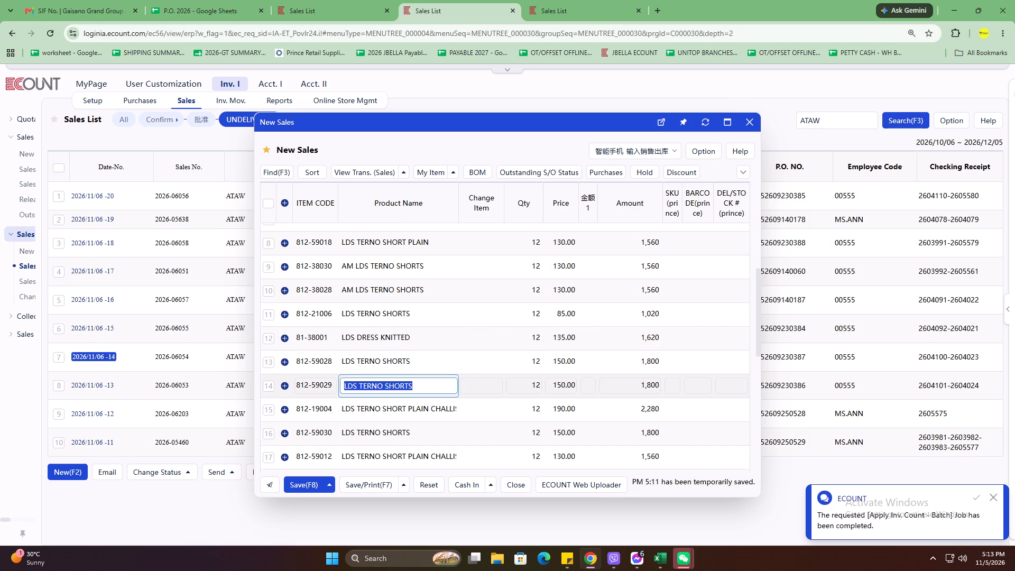
# Check item line 15, 812-19004 LDS TERNO SHORT PLAIN CHALLIS, and mark that line as selected.
pyautogui.click(407, 402)
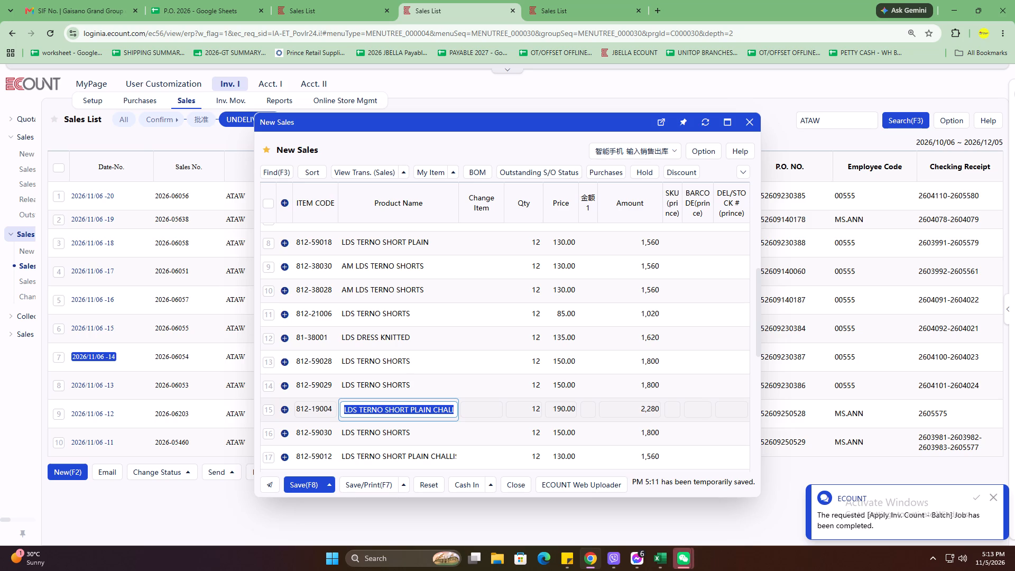
pyautogui.click(269, 411)
# Review the code, quantity and price of item lines 16 to 20 in the new sale.
pyautogui.scroll(-1, 325, 408)
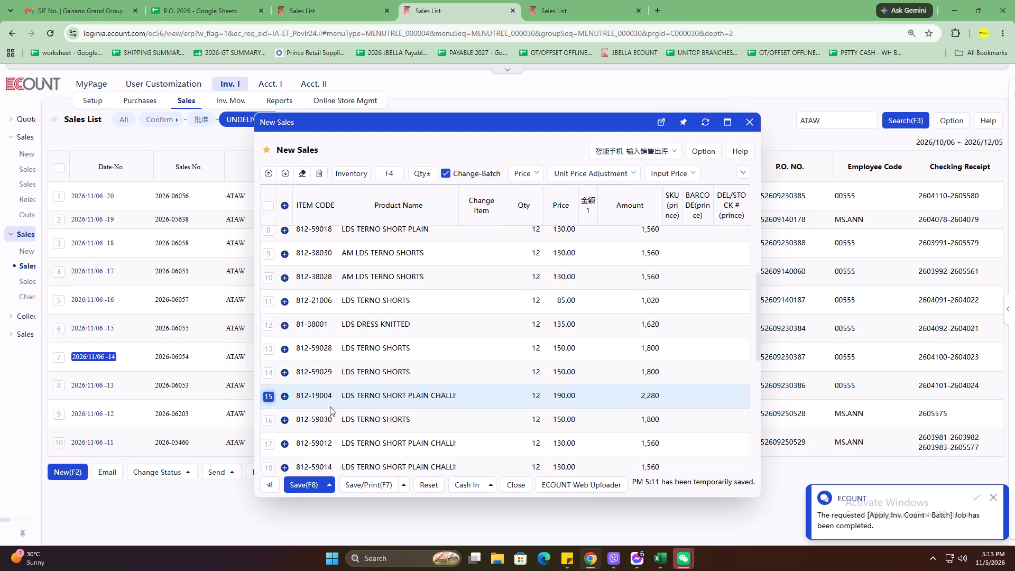
pyautogui.click(398, 386)
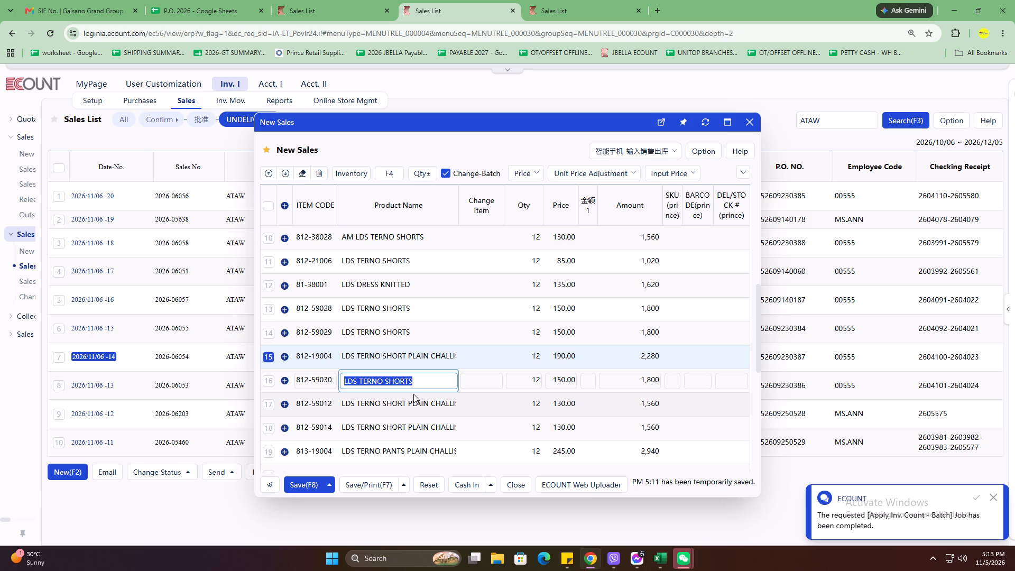
pyautogui.scroll(-1, 414, 390)
pyautogui.click(412, 353)
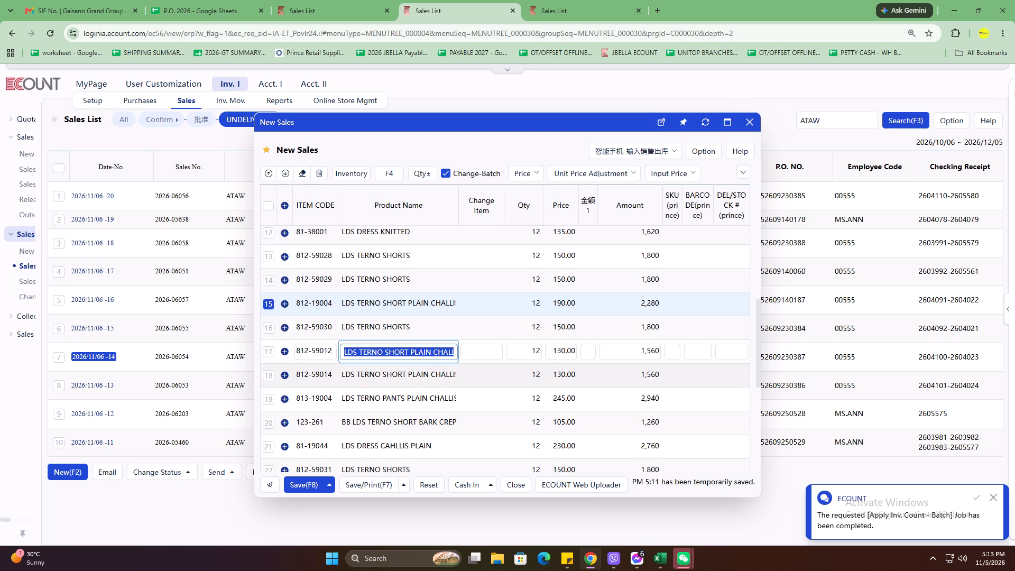
pyautogui.click(407, 368)
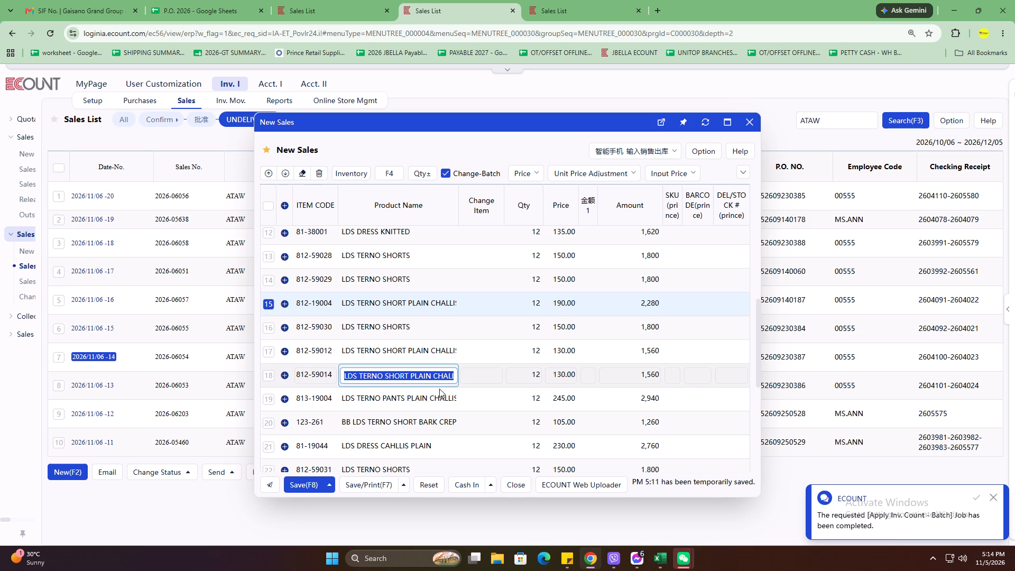
pyautogui.click(434, 404)
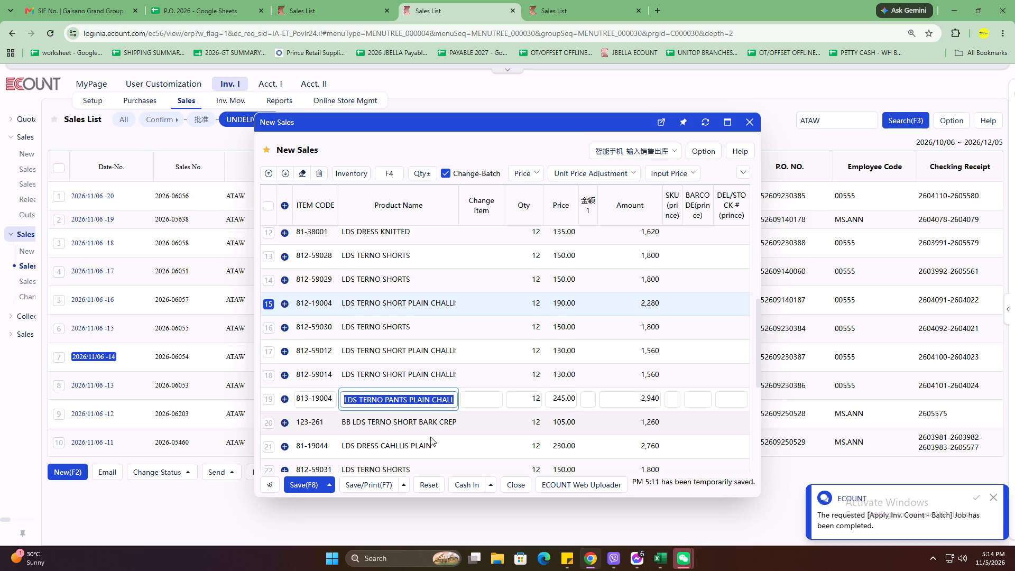
pyautogui.scroll(-2, 424, 385)
pyautogui.click(423, 315)
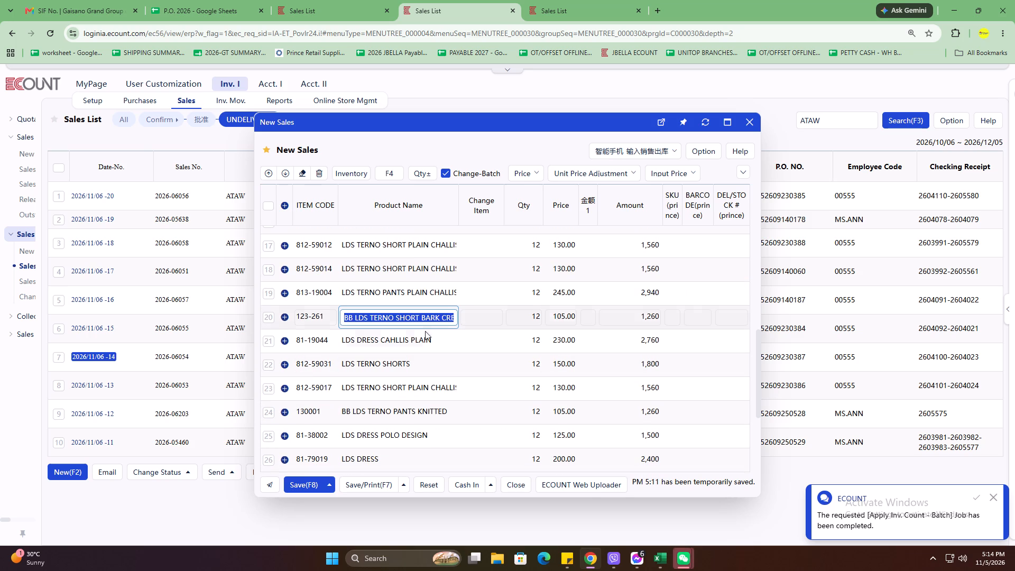
# Set the price of item 81-19044 LDS DRESS CAHLLIS PLAIN on line 21 to 220.
pyautogui.click(417, 344)
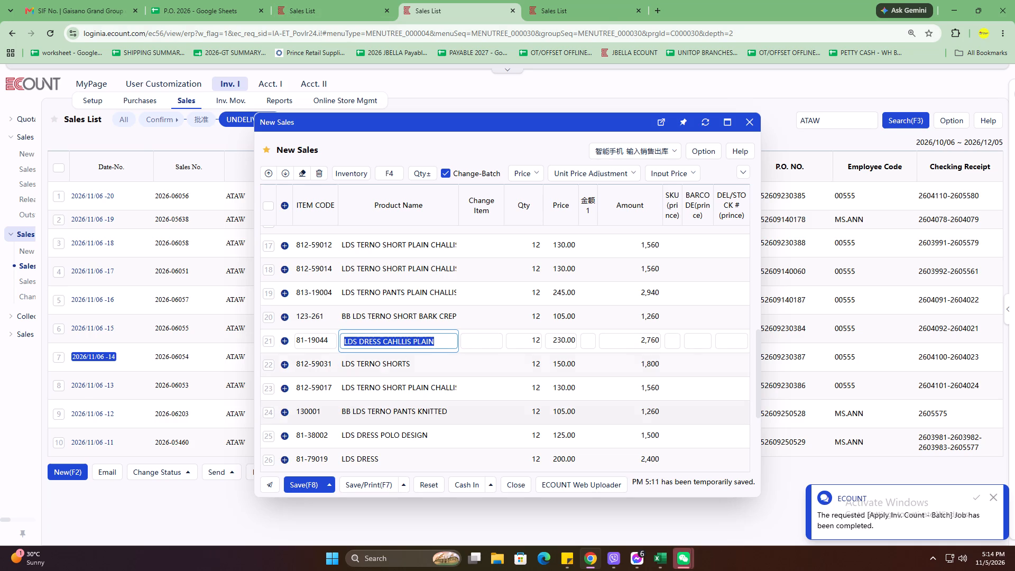
pyautogui.click(547, 344)
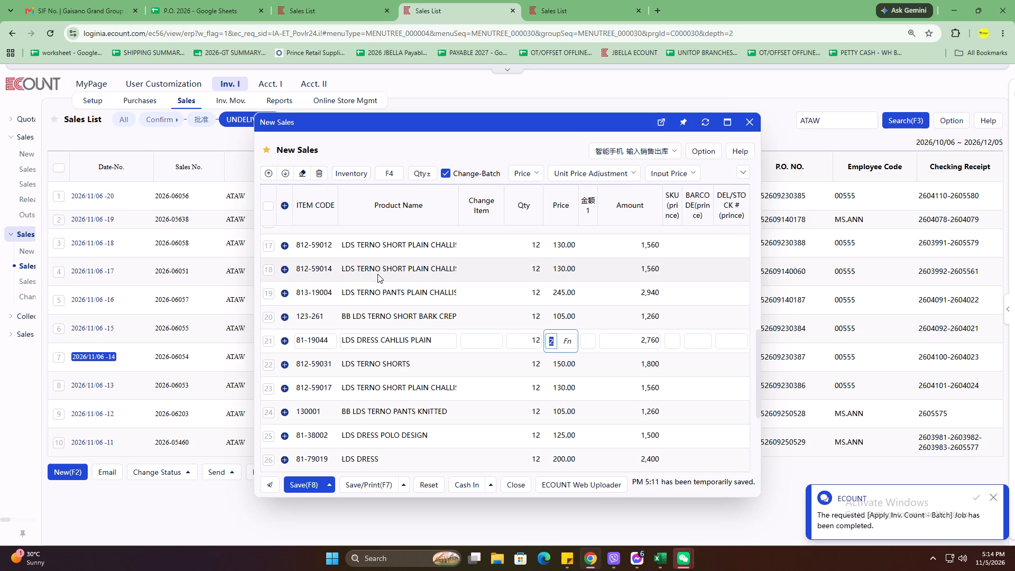
pyautogui.write('220')
pyautogui.click(416, 370)
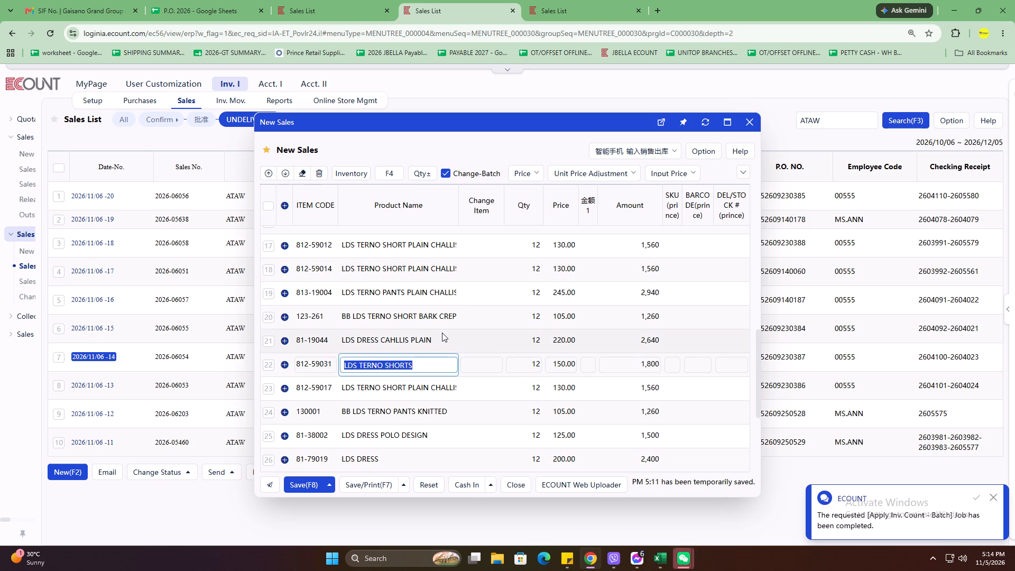
# Check item lines 21 to 23, and set the price of item 130001 BB LDS TERNO PANTS KNITTED on line 24 to 95.
pyautogui.click(310, 344)
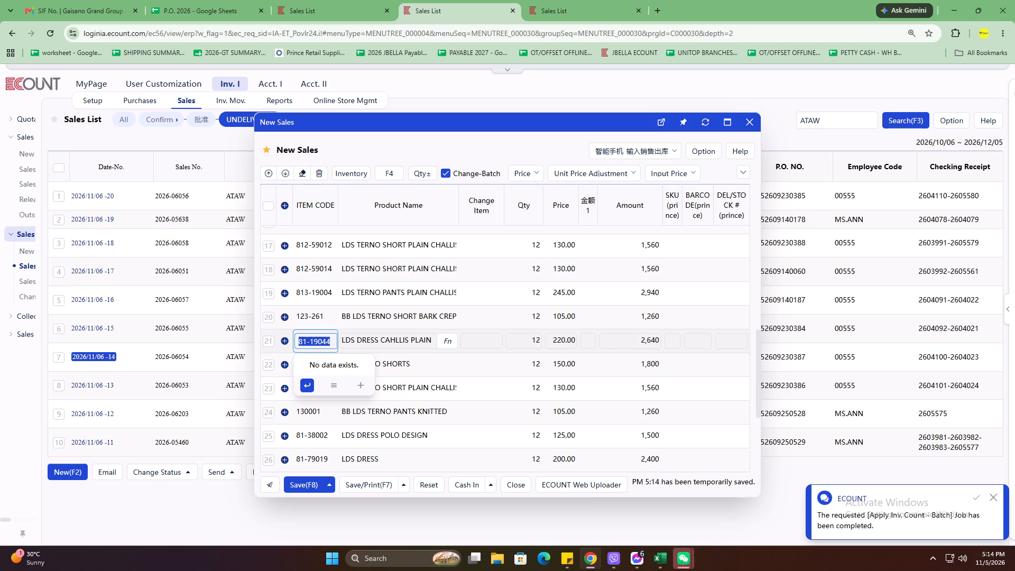
pyautogui.click(400, 359)
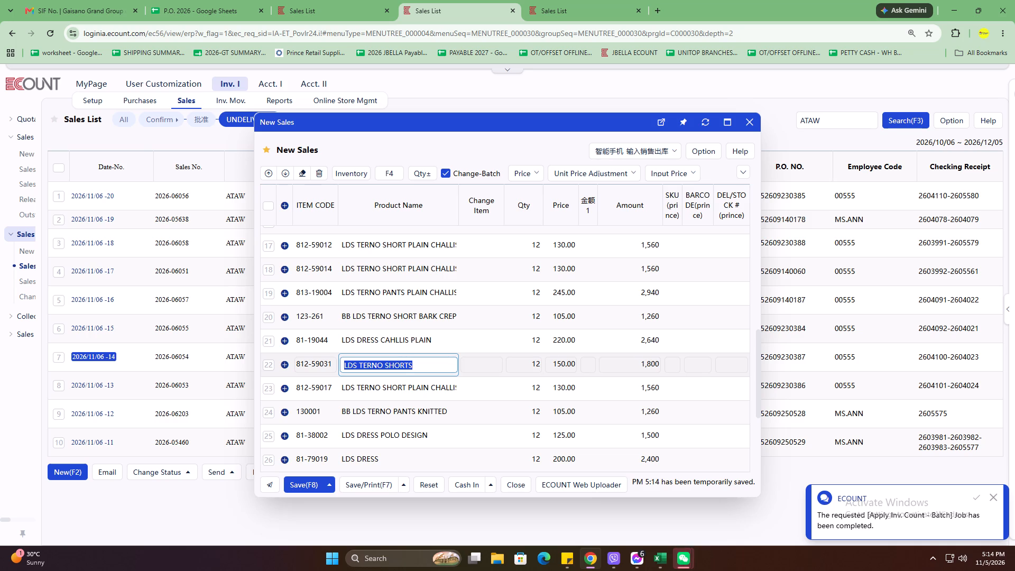
pyautogui.moveTo(408, 390); pyautogui.dragTo(411, 398)
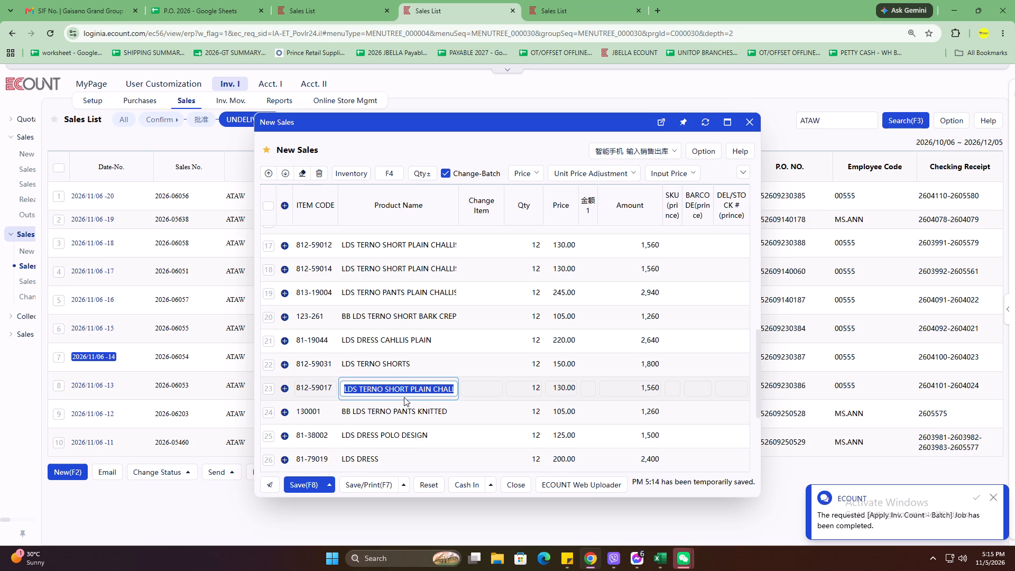
pyautogui.scroll(-1, 404, 397)
pyautogui.click(400, 361)
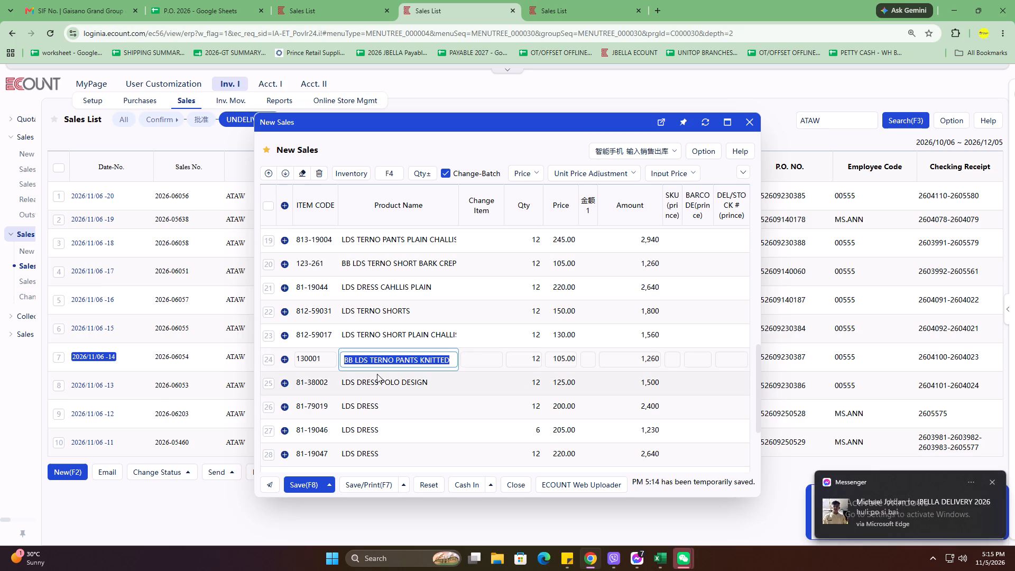
pyautogui.press('Return')
pyautogui.press('Return')
pyautogui.press('Return')
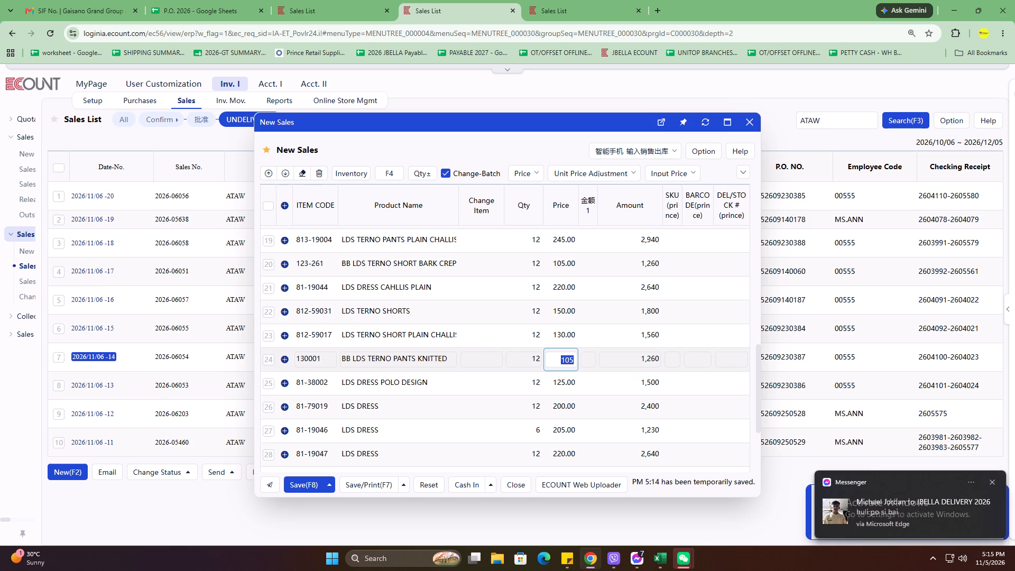
pyautogui.write('95')
pyautogui.click(418, 374)
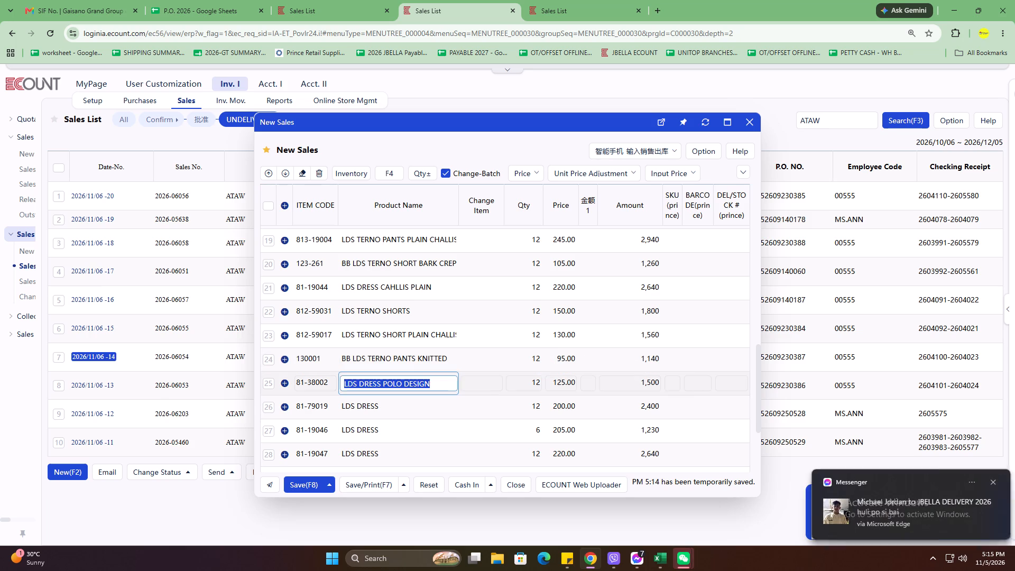
# Check the code, quantity and price of item lines 26 to 29, the sale totals and the header details.
pyautogui.scroll(-1, 421, 375)
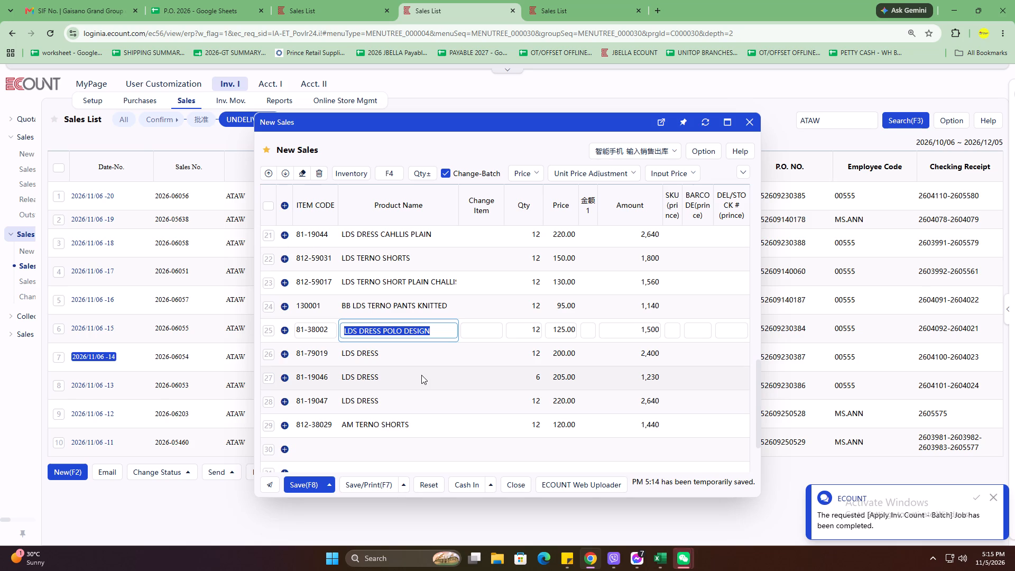
pyautogui.click(398, 357)
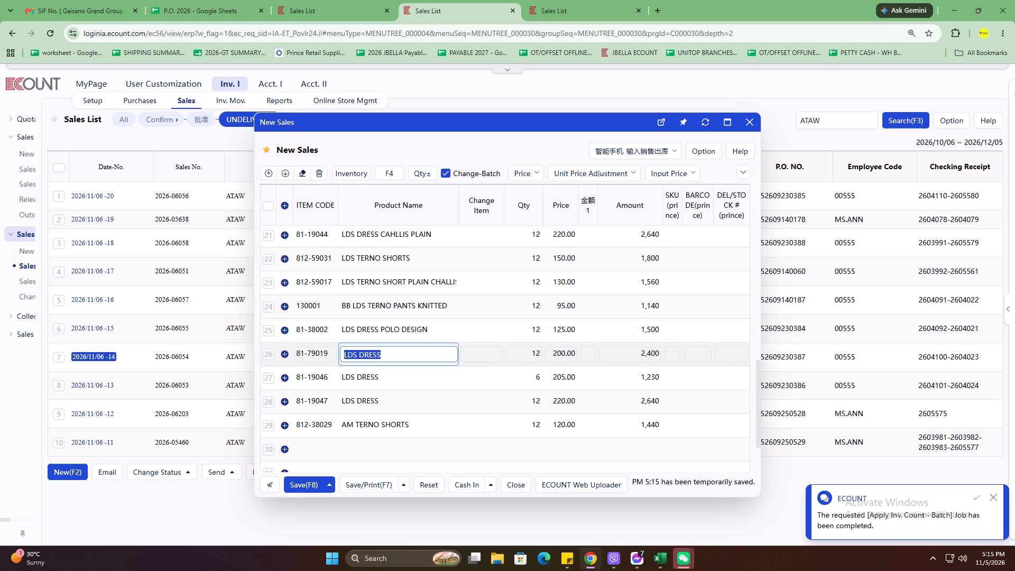
pyautogui.click(420, 383)
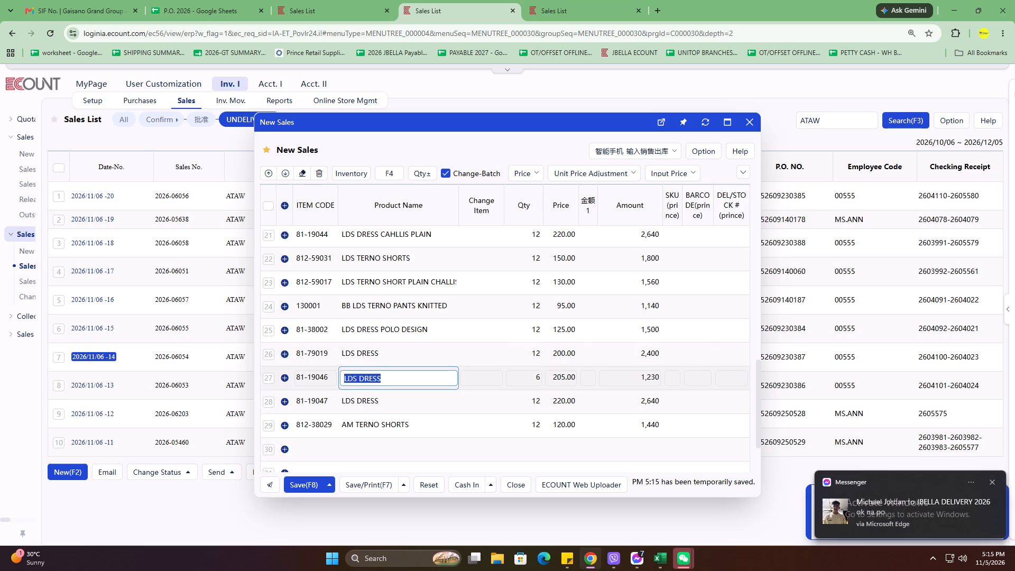
pyautogui.click(420, 408)
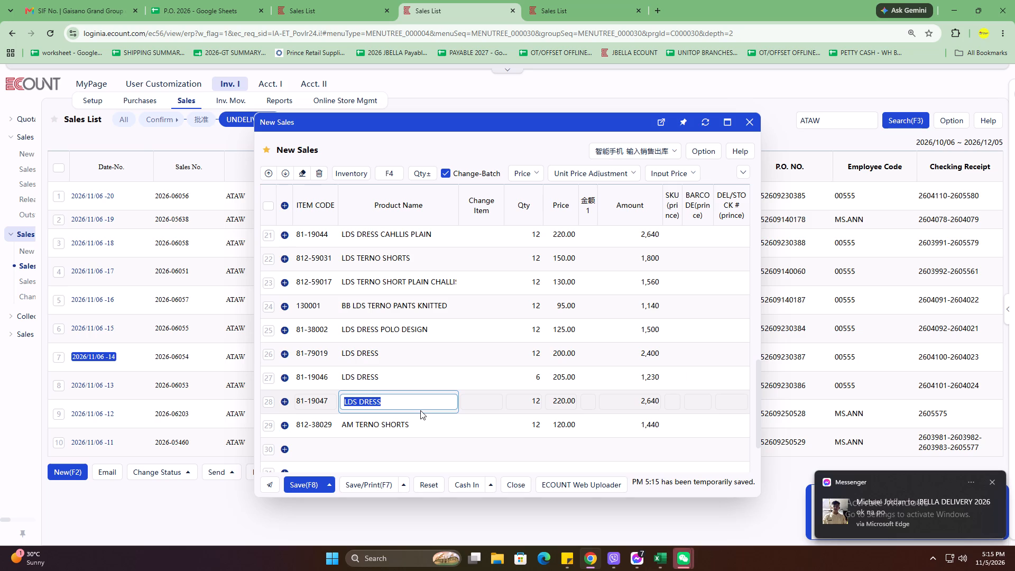
pyautogui.click(418, 421)
pyautogui.click(419, 423)
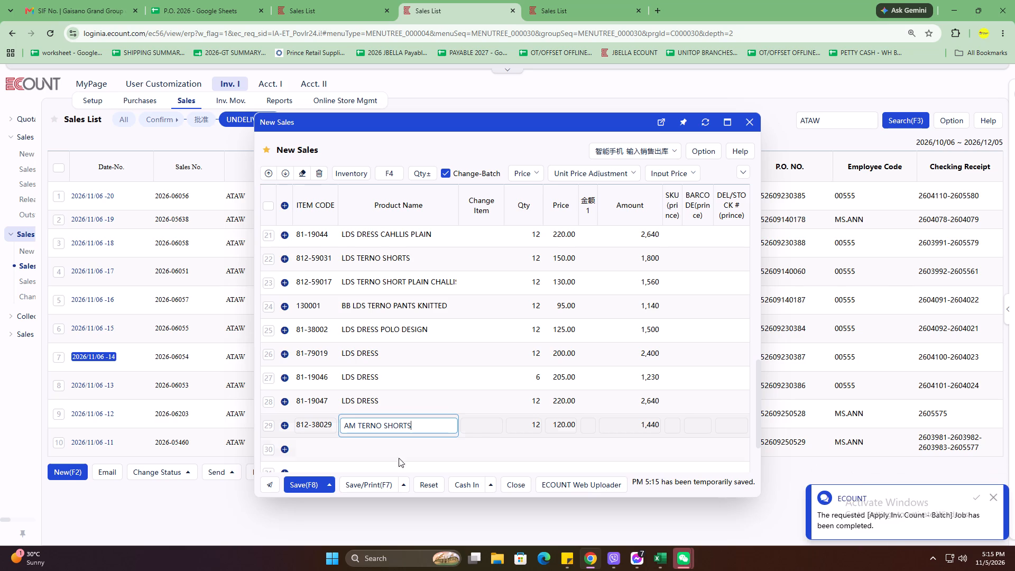
pyautogui.scroll(-2, 577, 416)
pyautogui.click(555, 423)
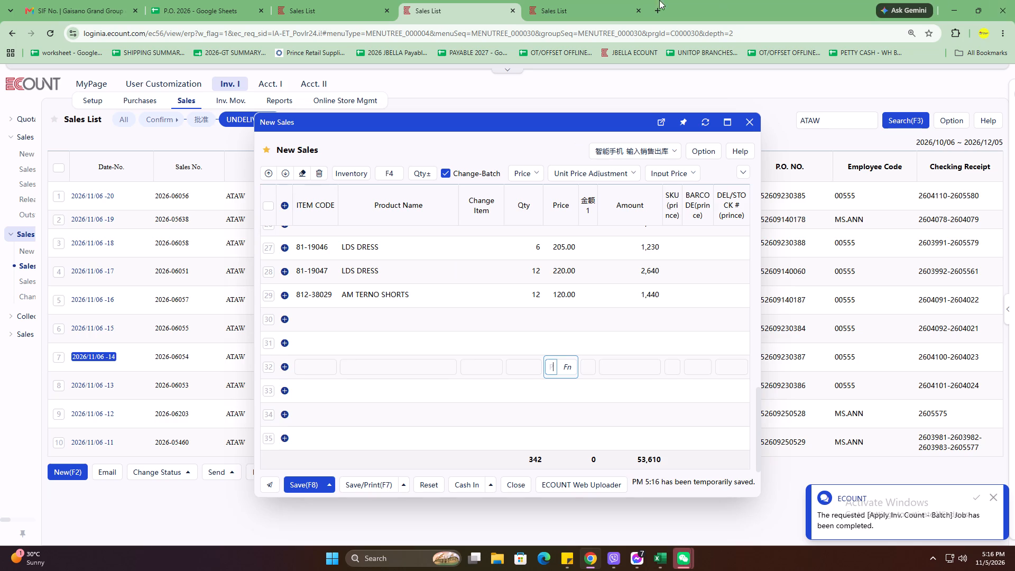
pyautogui.scroll(17, 550, 447)
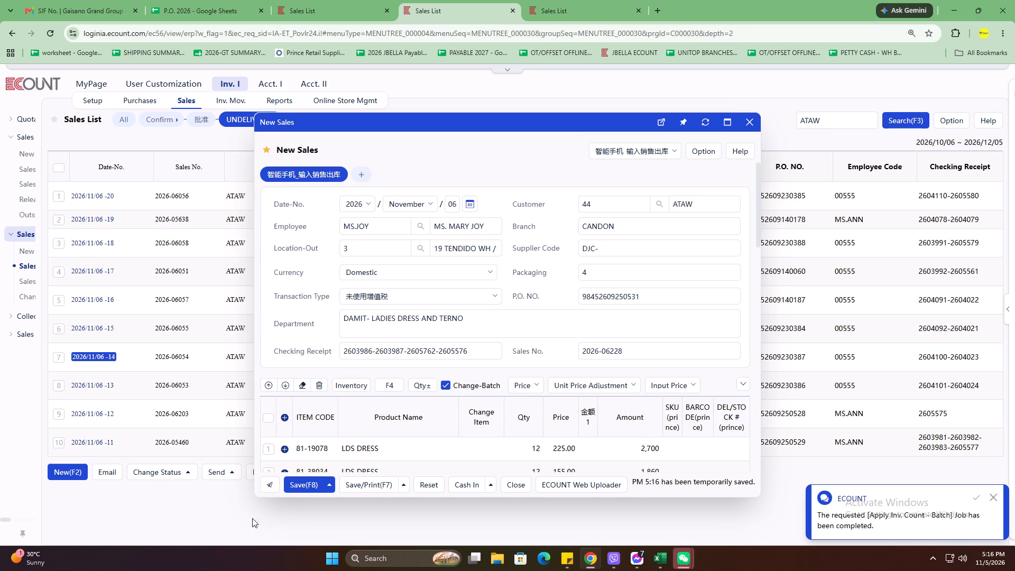
# Try to save the new sale, and copy item code 81-66009 from the insufficient inventory details.
pyautogui.click(303, 478)
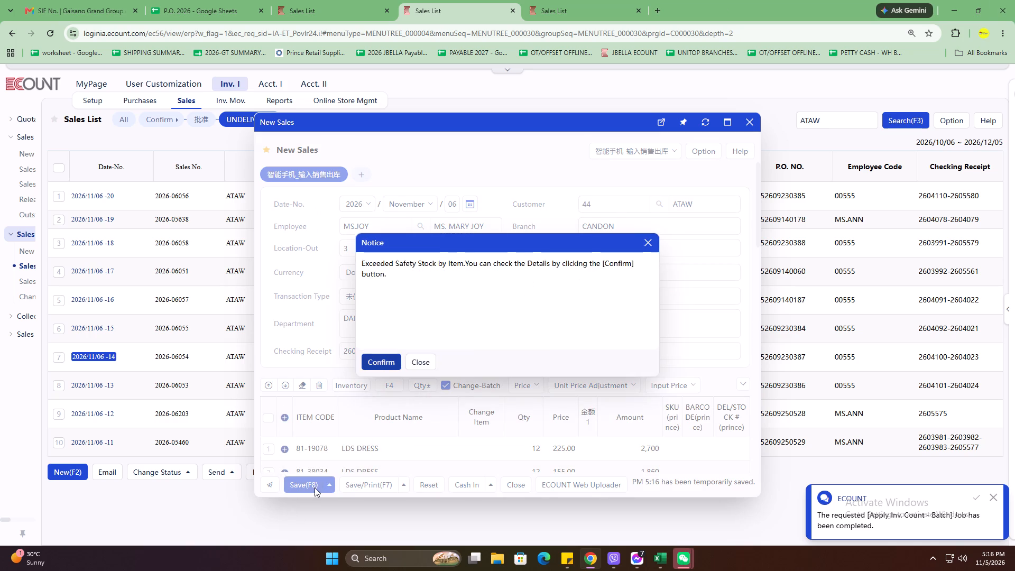
pyautogui.click(391, 361)
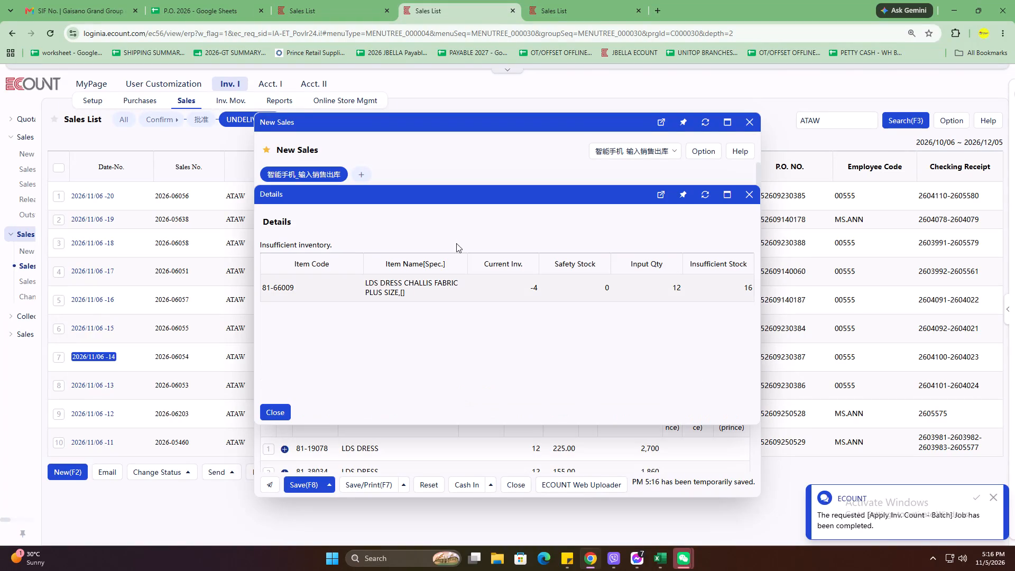
pyautogui.doubleClick(289, 286)
pyautogui.click(289, 286)
pyautogui.hotkey('ctrl', 'c')
# Open the Purchase List in the first Sales List browser tab and look through the purchase records on all three pages.
pyautogui.keyDown('ctrl'); pyautogui.click(330, 0); pyautogui.keyUp('ctrl')
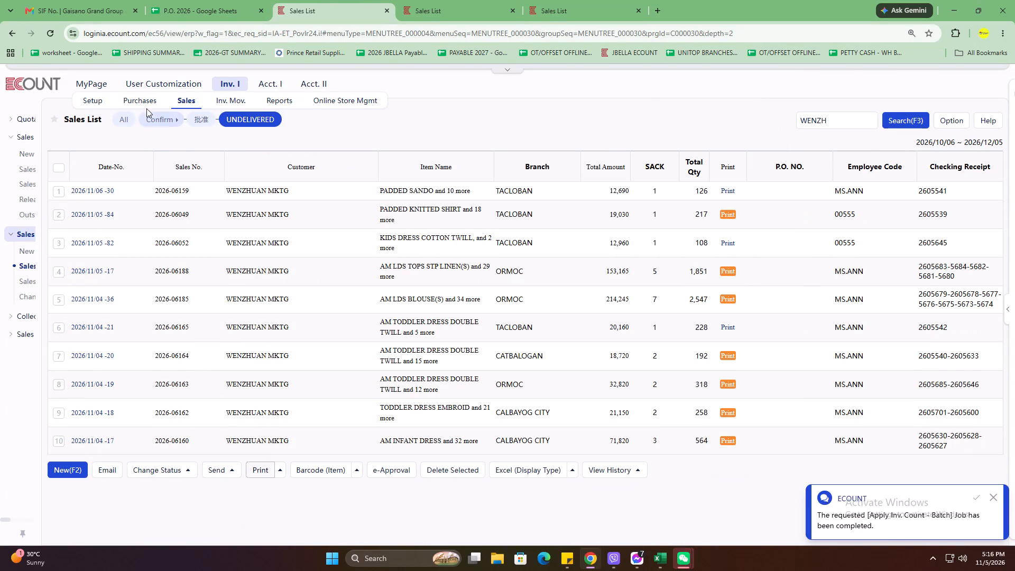
pyautogui.click(141, 102)
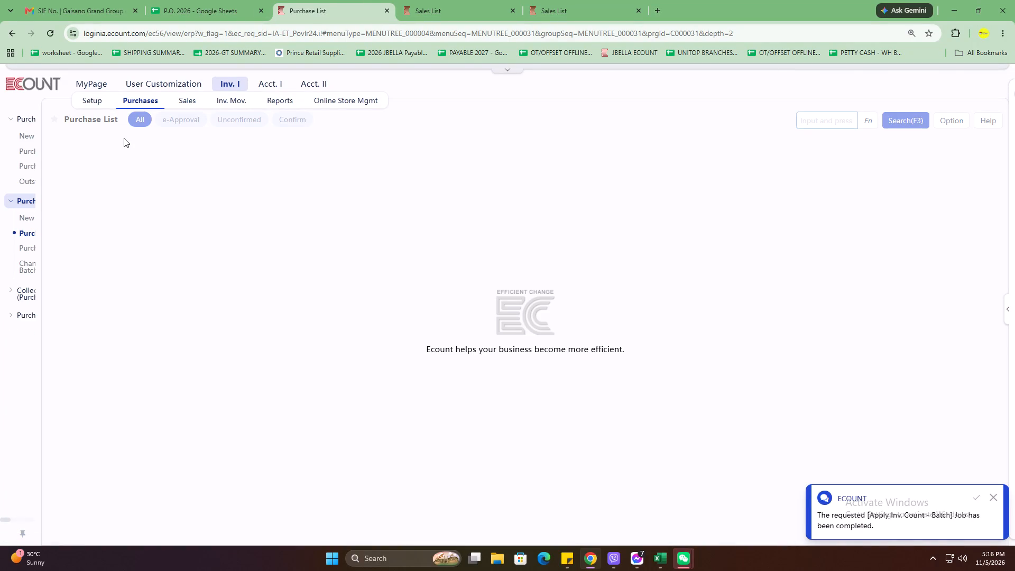
pyautogui.scroll(1, 127, 146)
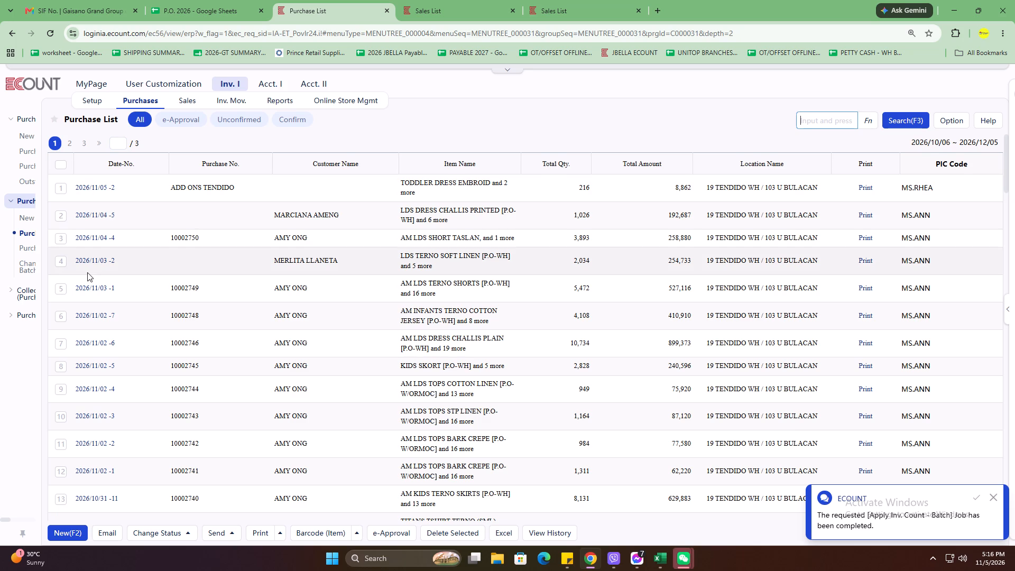
pyautogui.scroll(-8, 85, 270)
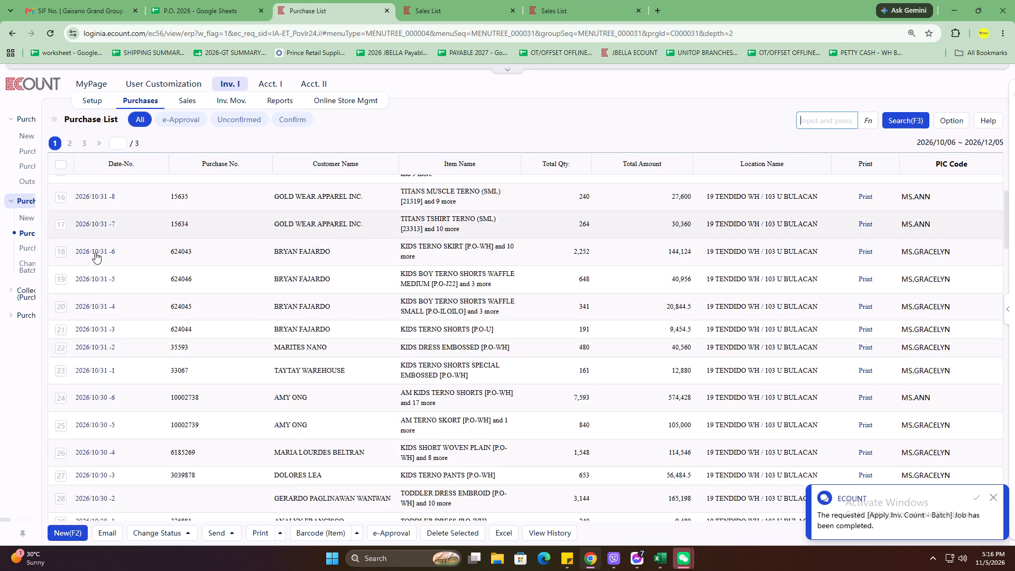
pyautogui.scroll(-5, 95, 252)
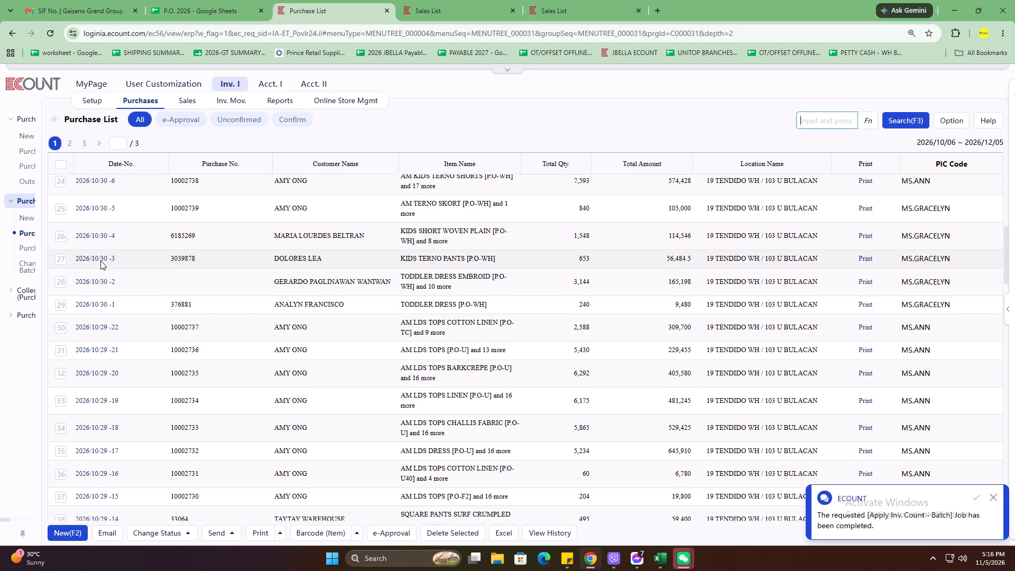
pyautogui.scroll(-12, 100, 261)
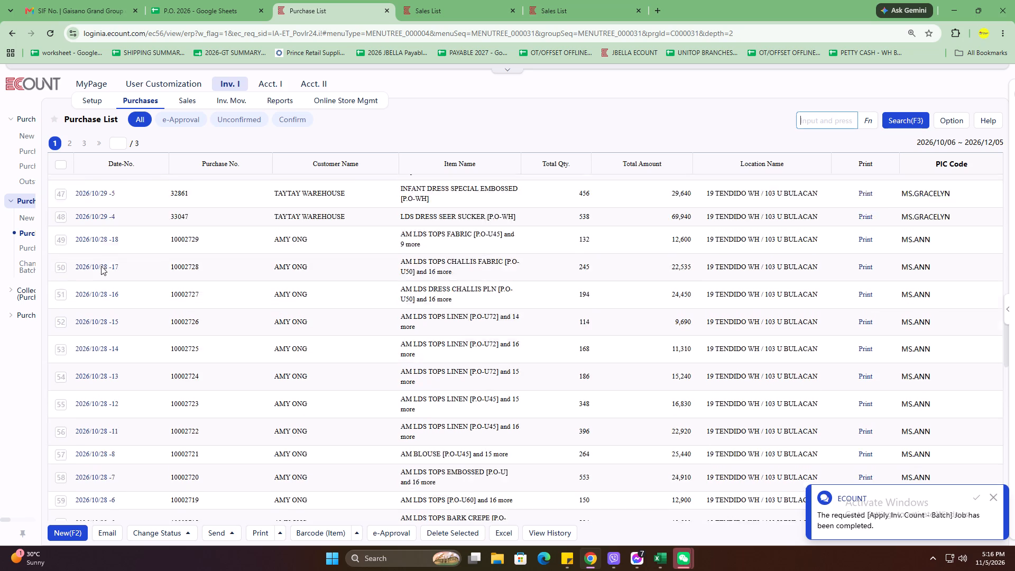
pyautogui.scroll(-12, 101, 266)
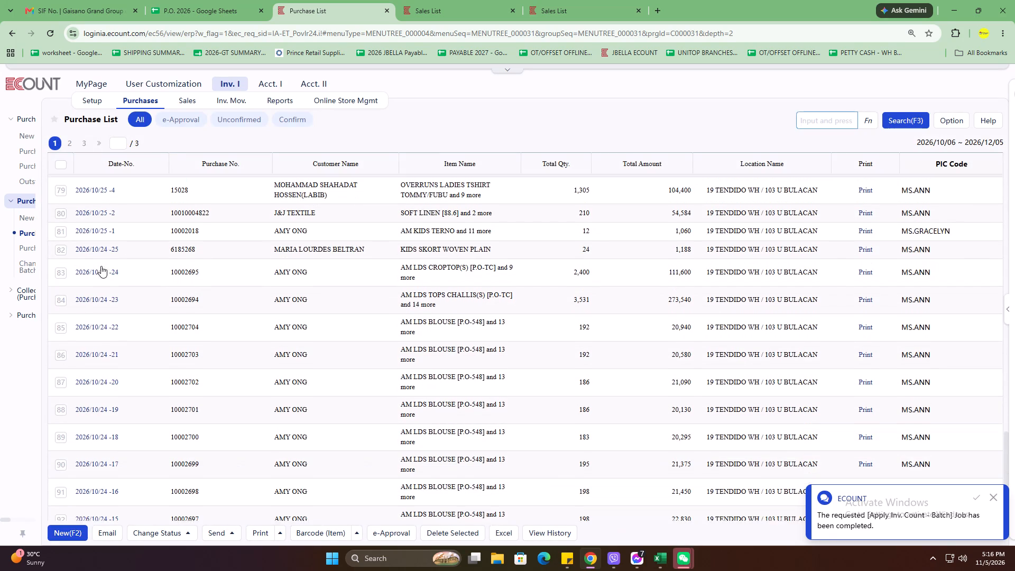
pyautogui.scroll(-11, 101, 267)
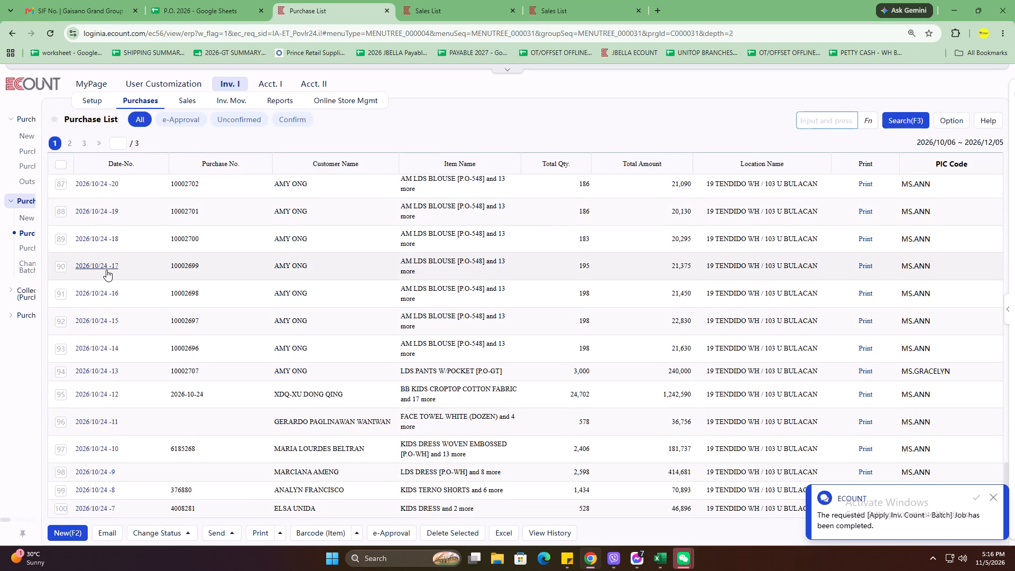
pyautogui.scroll(-5, 106, 270)
pyautogui.click(67, 142)
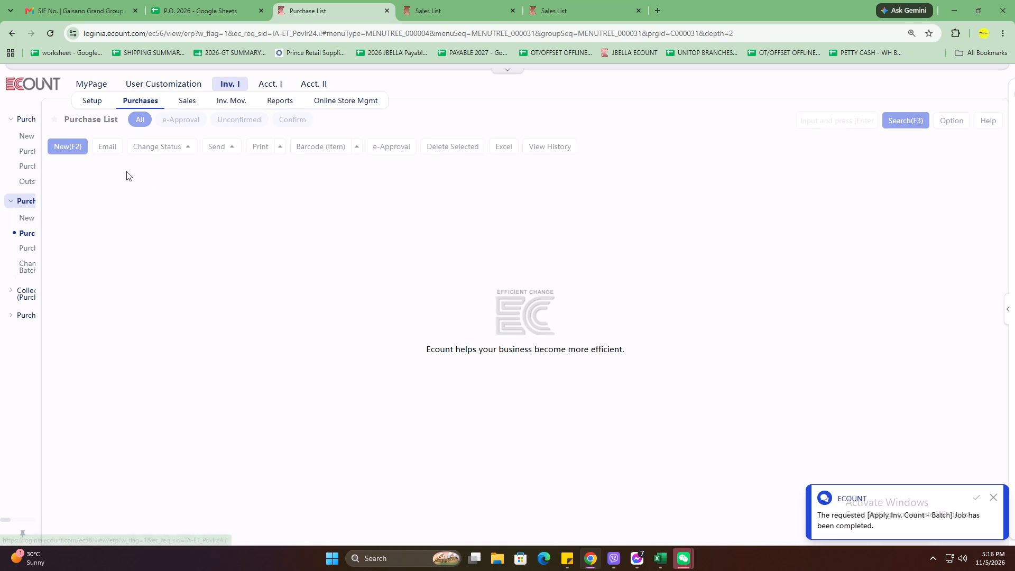
pyautogui.scroll(-7, 172, 256)
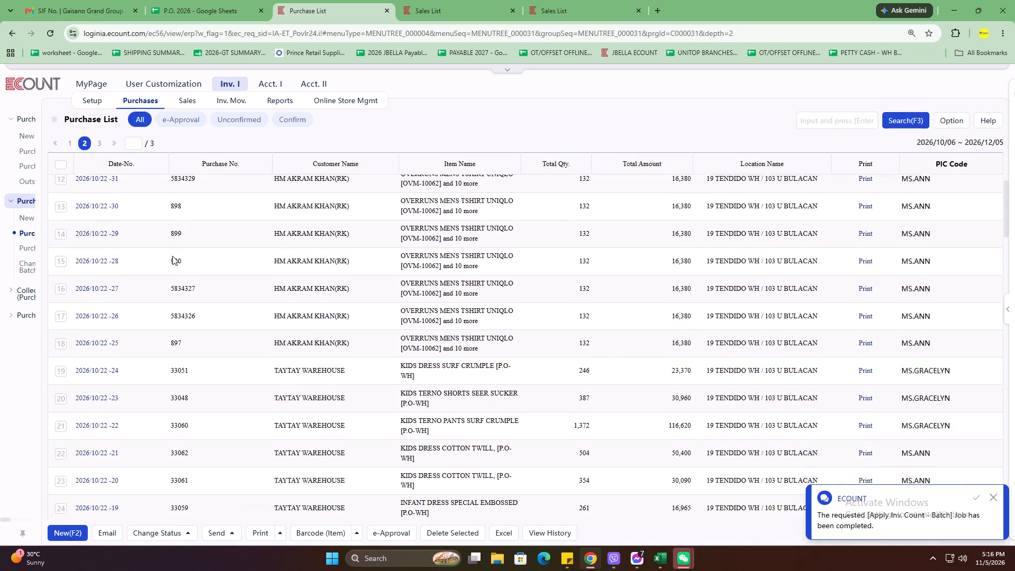
pyautogui.scroll(-12, 172, 256)
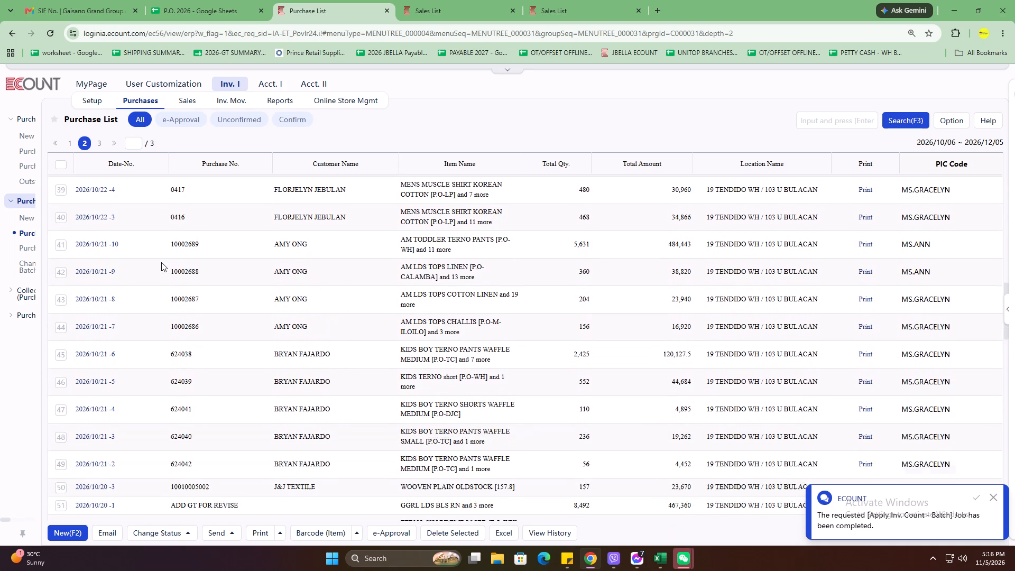
pyautogui.scroll(-5, 161, 262)
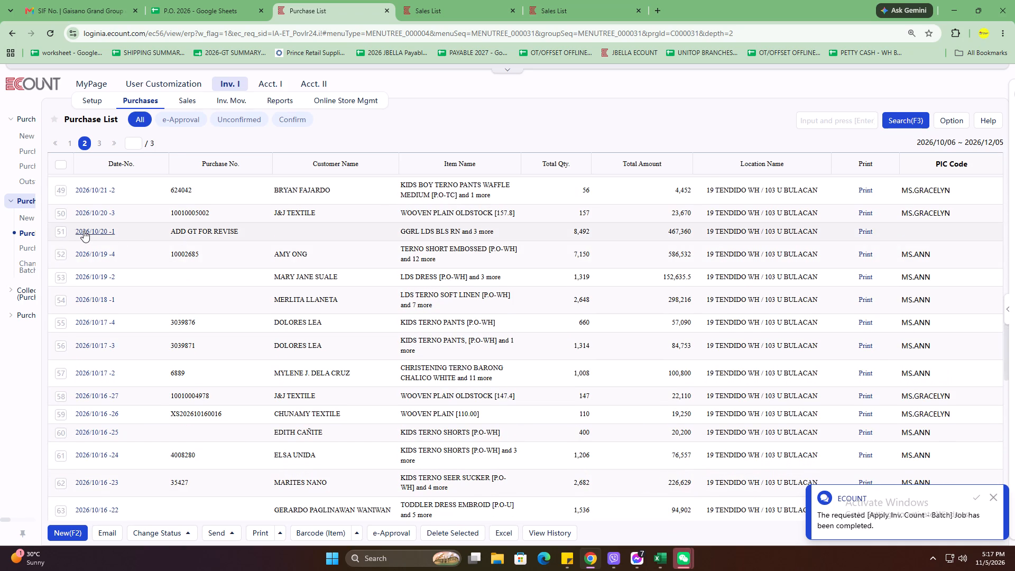
pyautogui.scroll(-7, 84, 230)
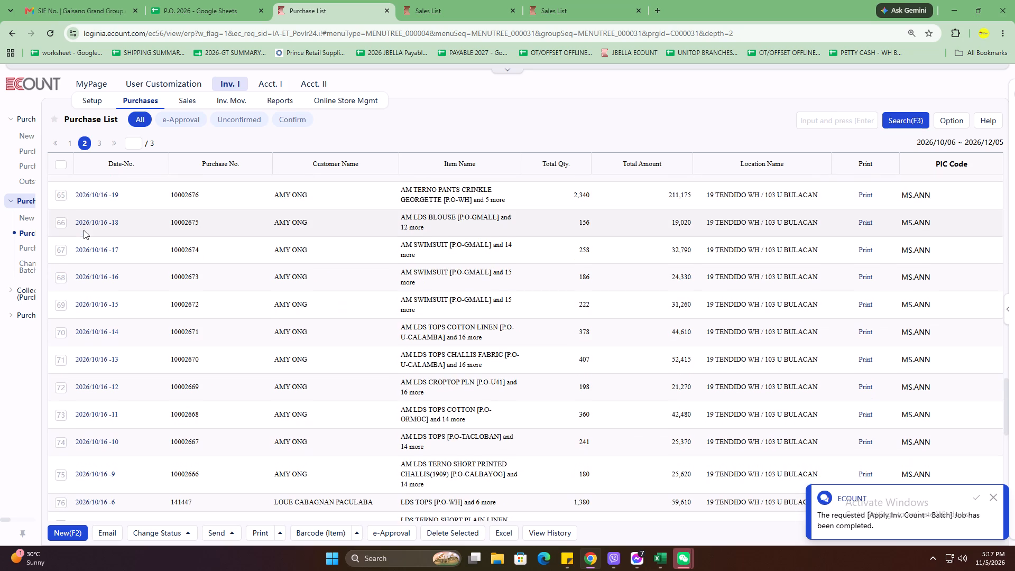
pyautogui.scroll(-19, 84, 230)
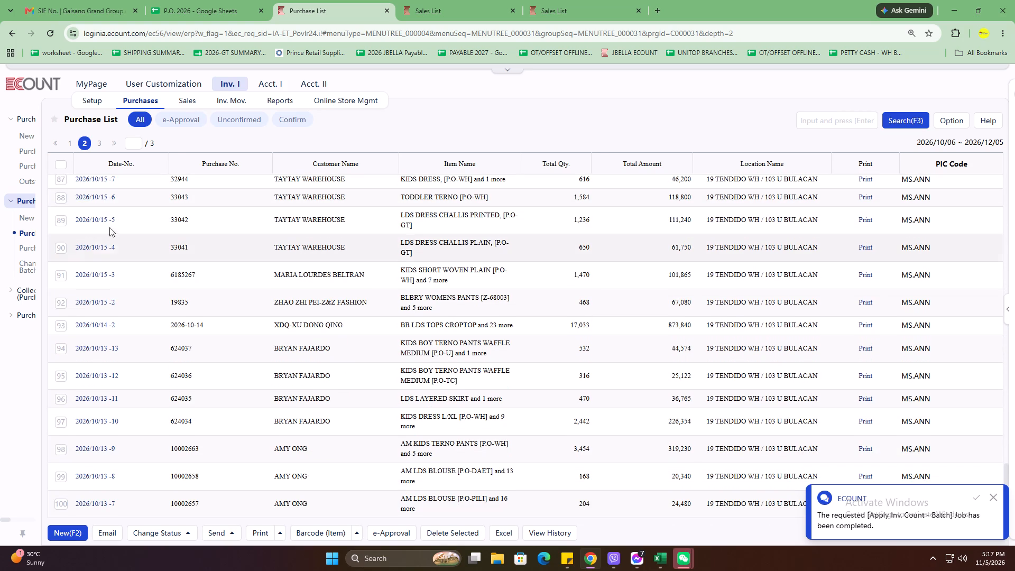
pyautogui.click(96, 146)
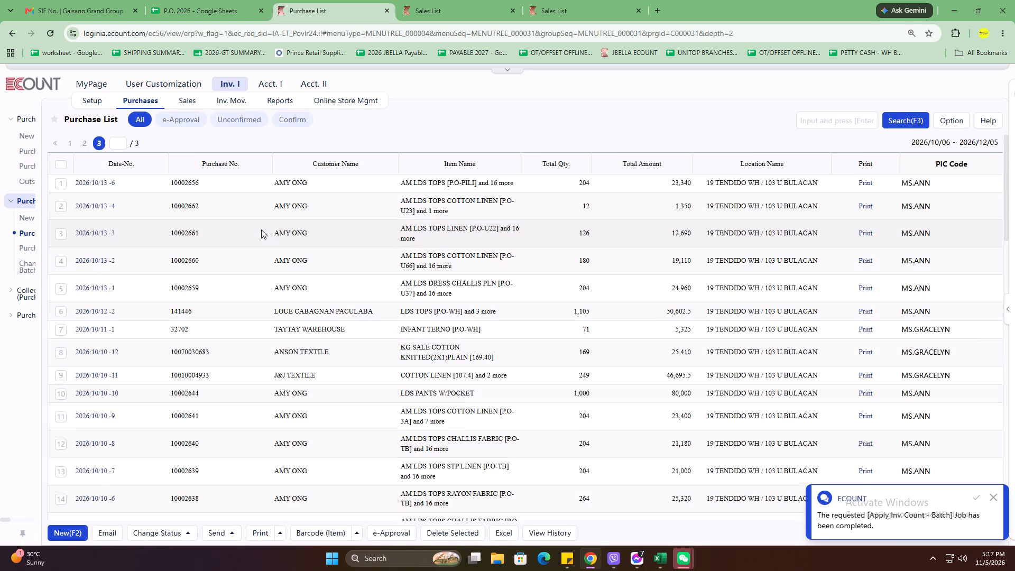
pyautogui.scroll(-15, 261, 229)
pyautogui.scroll(-8, 249, 263)
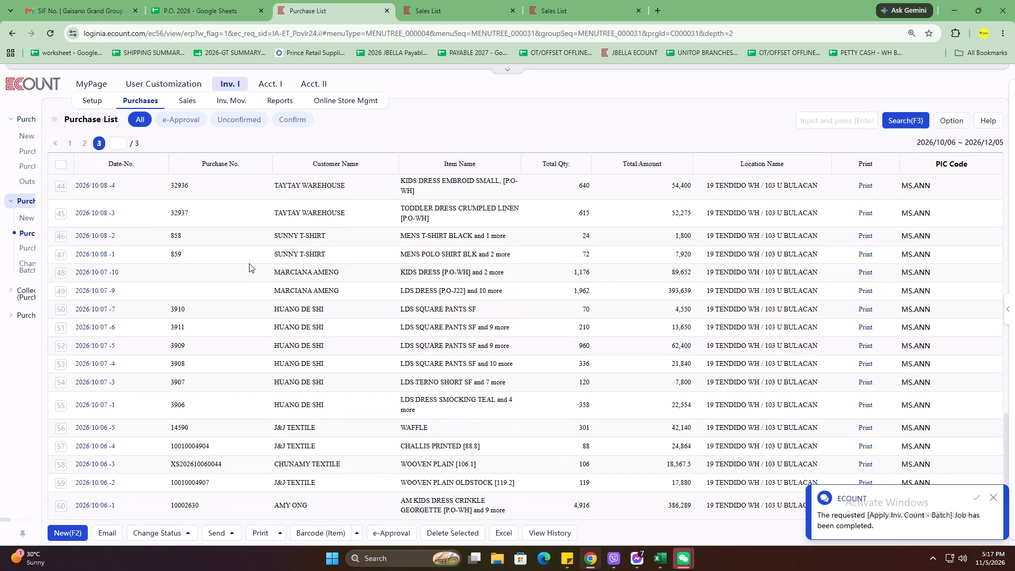
pyautogui.scroll(-7, 249, 263)
pyautogui.click(70, 142)
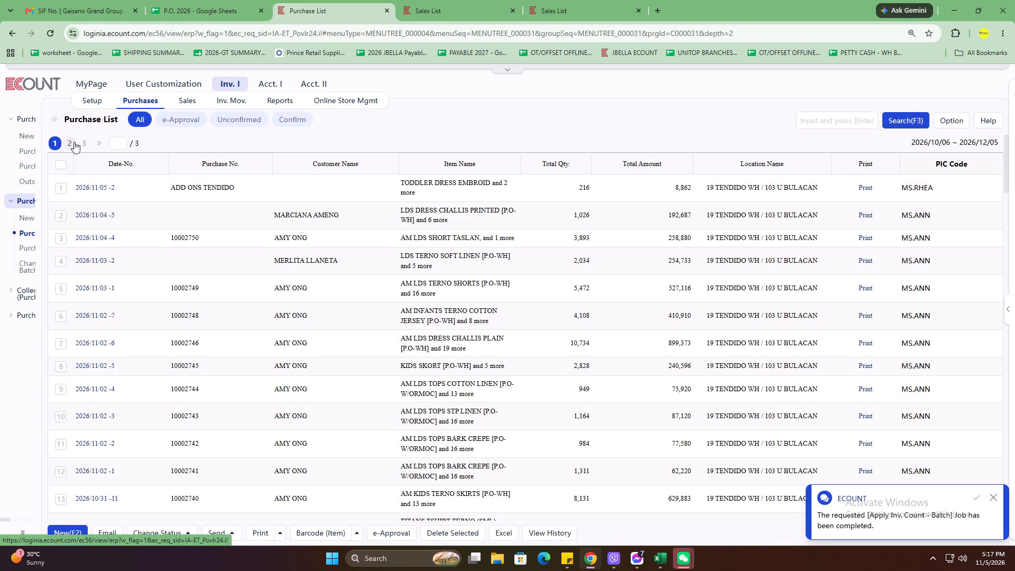
# Start a new purchase with item 81-66009 on line 1 and a quantity of 16.
pyautogui.click(64, 539)
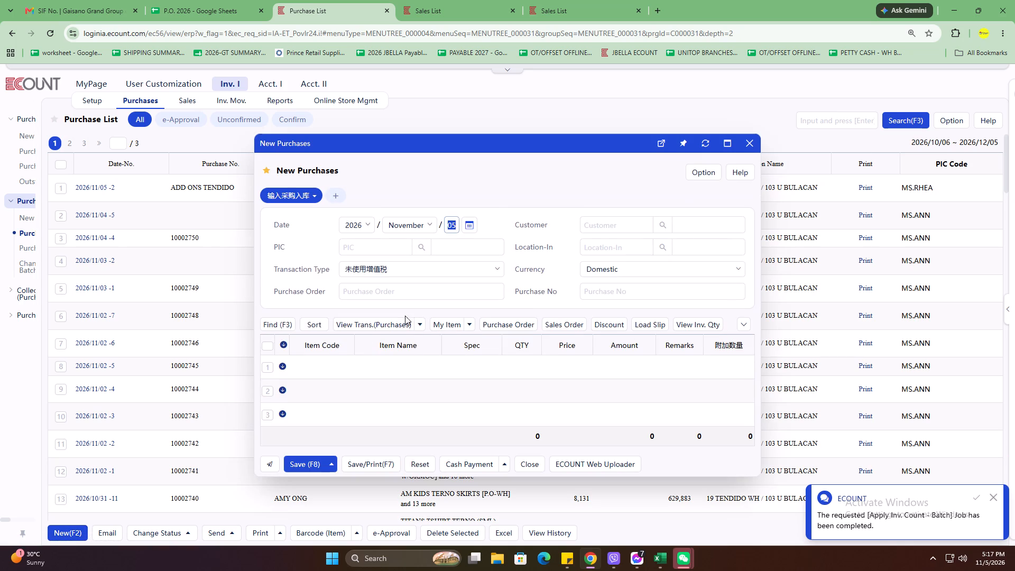
pyautogui.click(330, 364)
pyautogui.hotkey('ctrl', 'v')
pyautogui.press('Return')
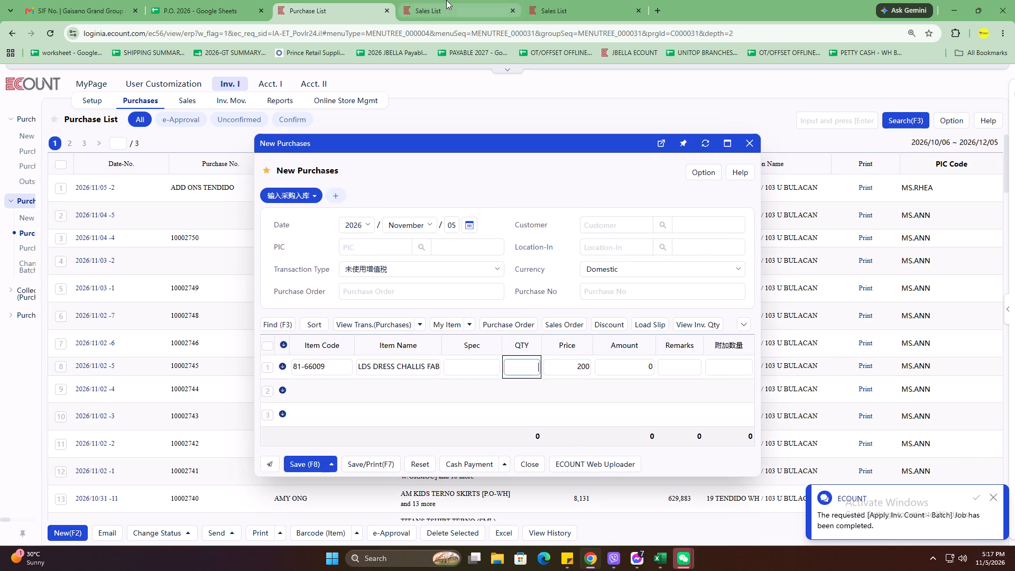
pyautogui.click(446, 0)
pyautogui.click(365, 0)
pyautogui.write('16')
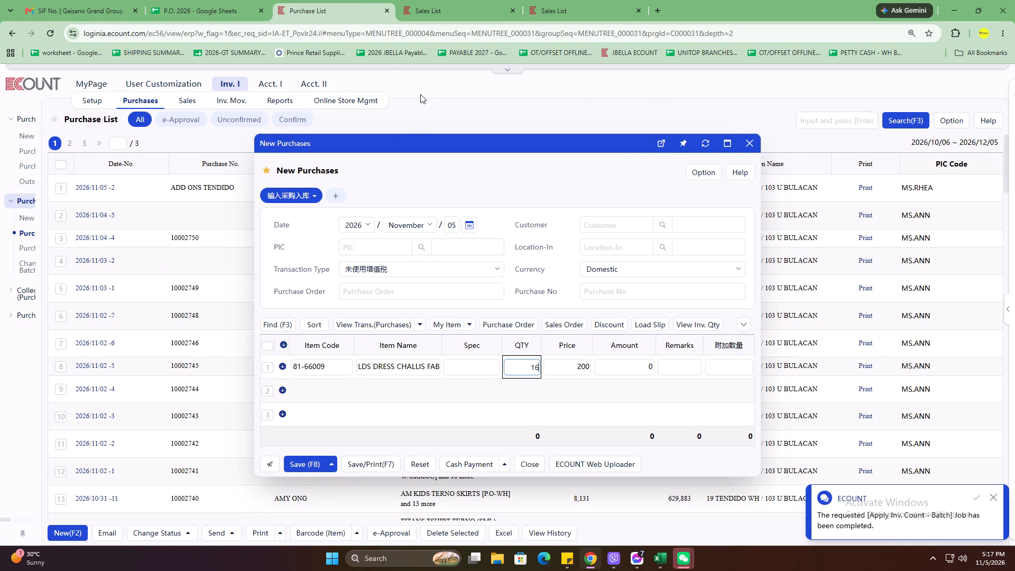
# Enter ADD ONS/FOR RECHECK QTY IN WH as the purchase number of the new purchase.
pyautogui.click(402, 295)
pyautogui.click(603, 290)
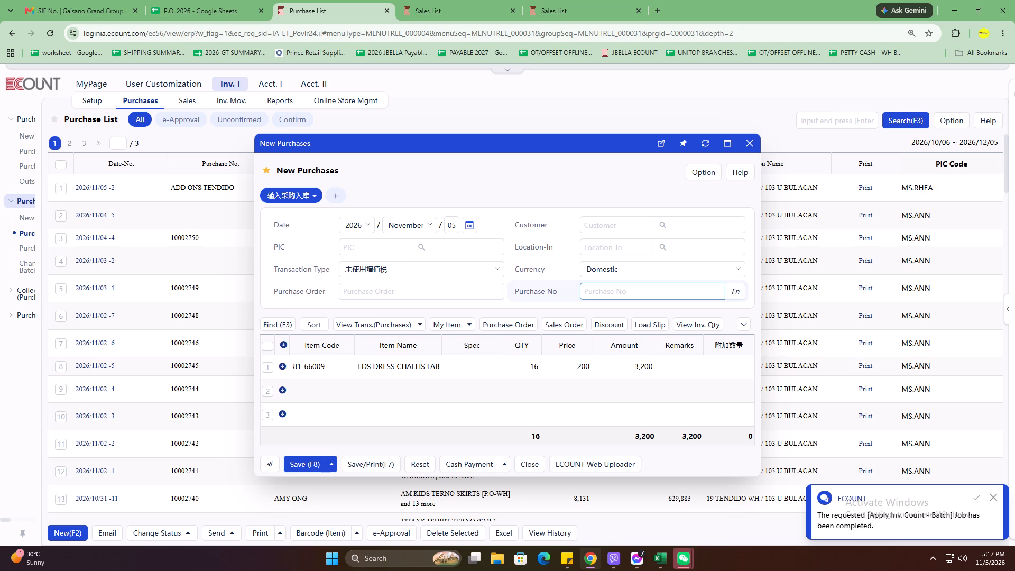
pyautogui.write('for')
pyautogui.press('space')
pyautogui.press('BackSpace')
pyautogui.press('BackSpace')
pyautogui.press('BackSpace')
pyautogui.press('BackSpace')
pyautogui.write('FOR RE')
pyautogui.press('-')
pyautogui.press('BackSpace')
pyautogui.press('BackSpace')
pyautogui.press('BackSpace')
pyautogui.write('RECHE')
pyautogui.write('CK QTY IN WH')
pyautogui.click(583, 294)
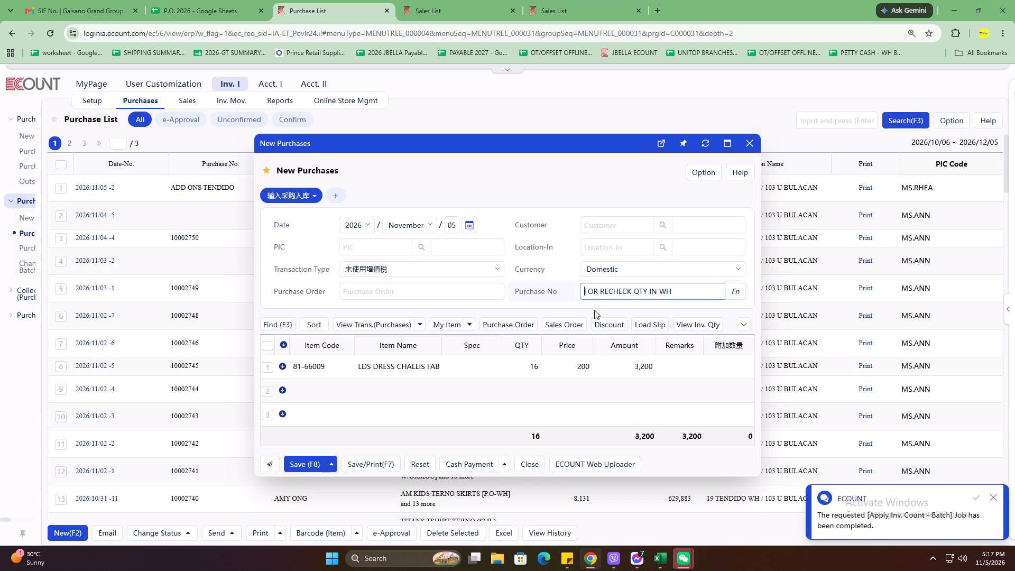
pyautogui.press('a')
pyautogui.write('DD ONS')
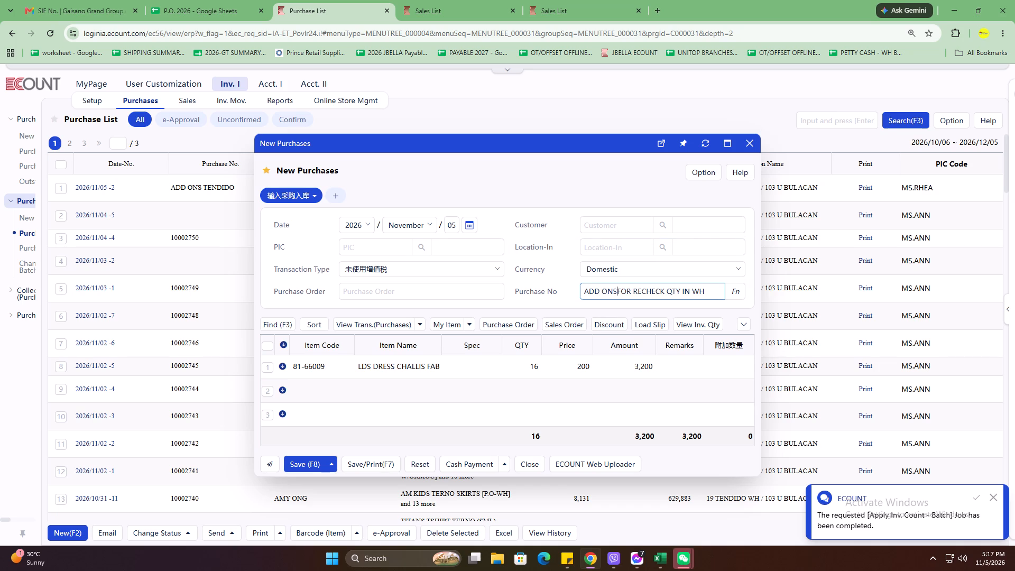
pyautogui.press('/')
# Set the purchase's receiving location to 19 TENDIDO WH and save the purchase.
pyautogui.click(622, 243)
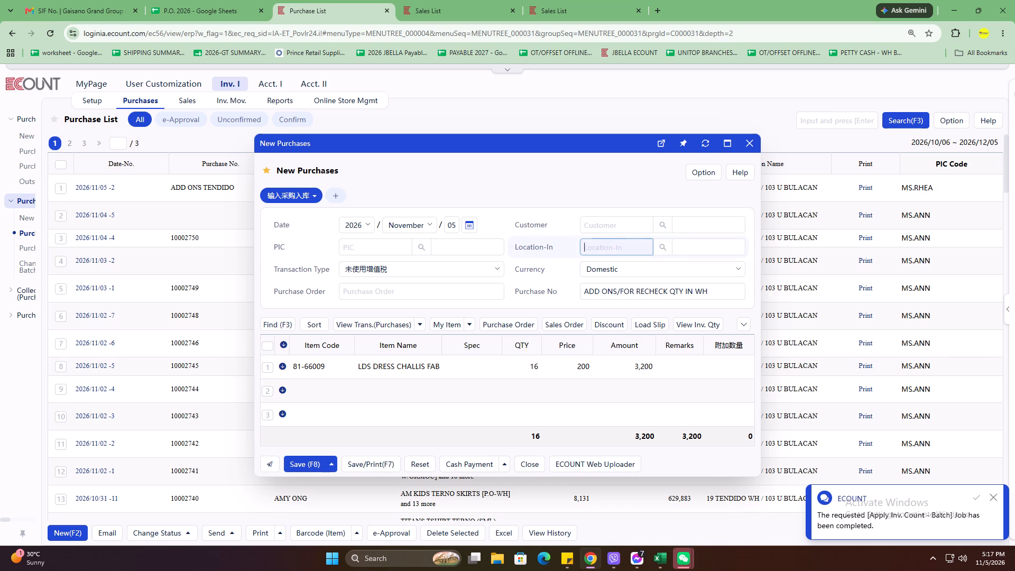
pyautogui.write('19')
pyautogui.press('Return')
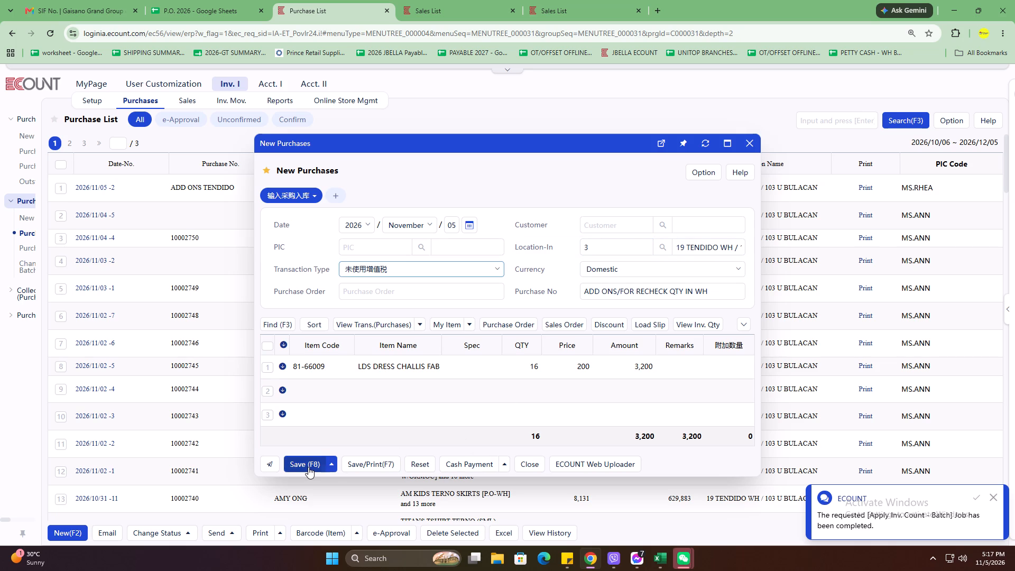
pyautogui.click(308, 467)
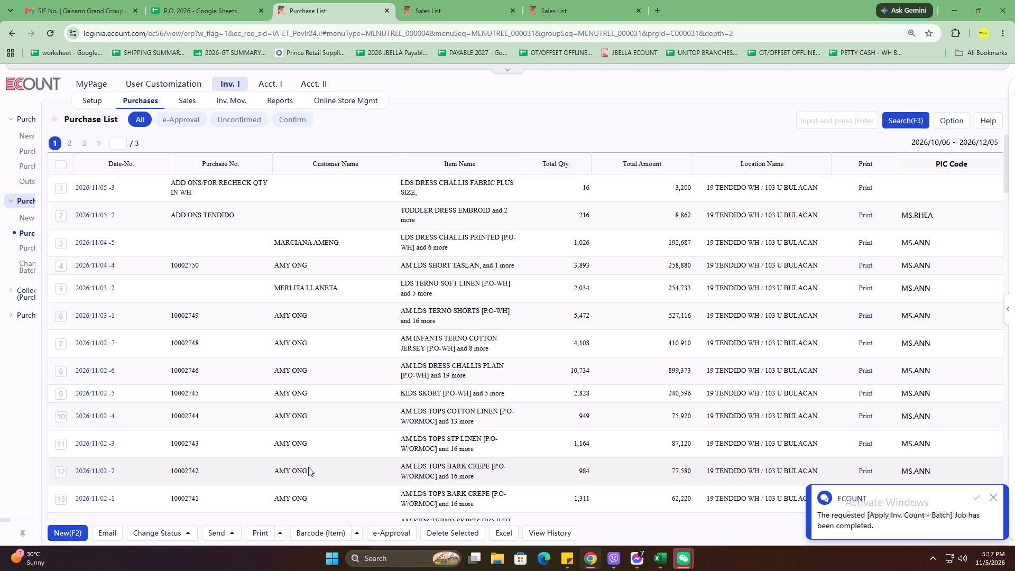
# Return to the pending ATAW CANDON sale, close the insufficient inventory details and save the sale again.
pyautogui.click(454, 0)
pyautogui.click(283, 408)
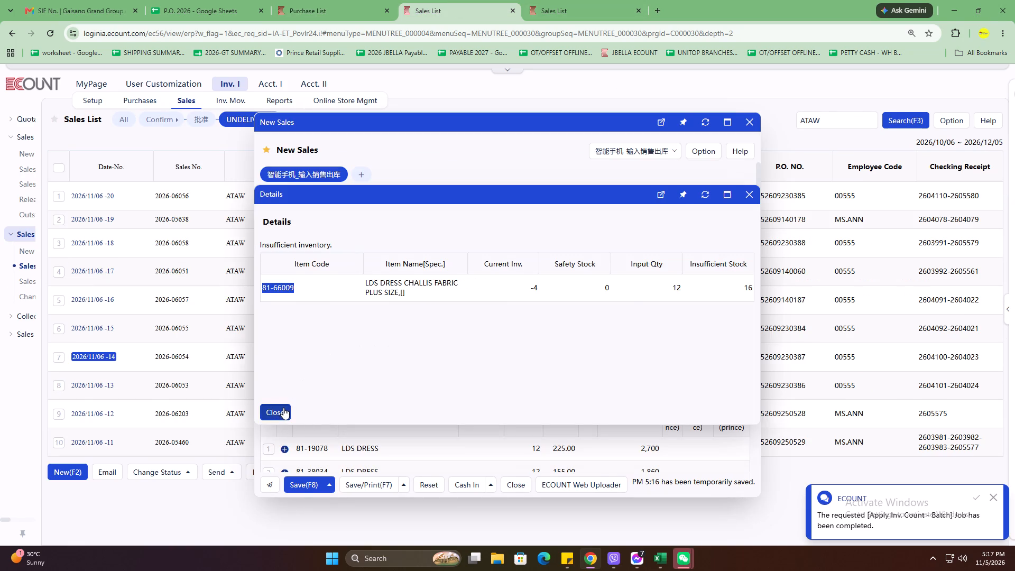
pyautogui.click(306, 490)
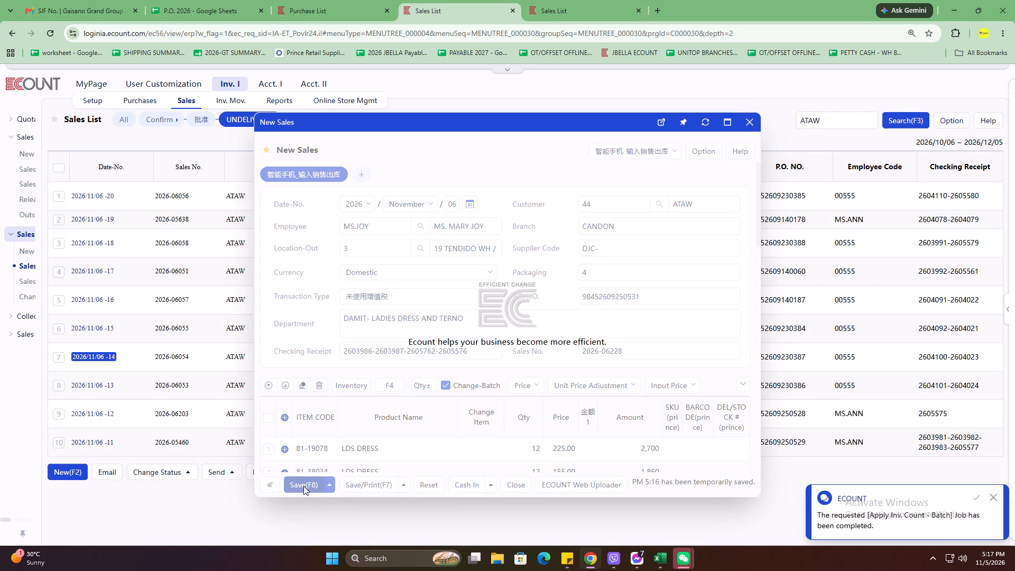
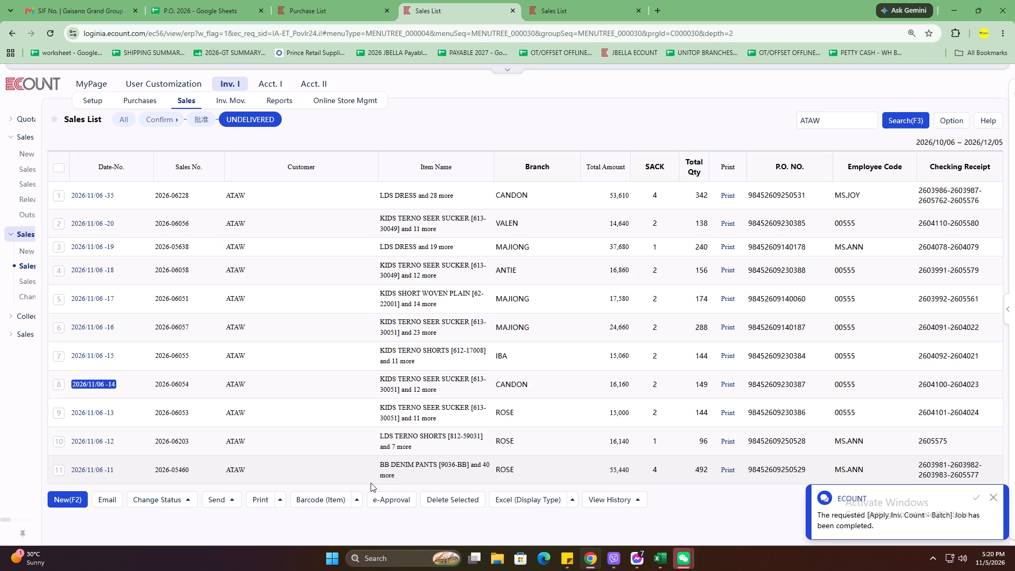
# Search the sales list for HAO.
pyautogui.click(837, 125)
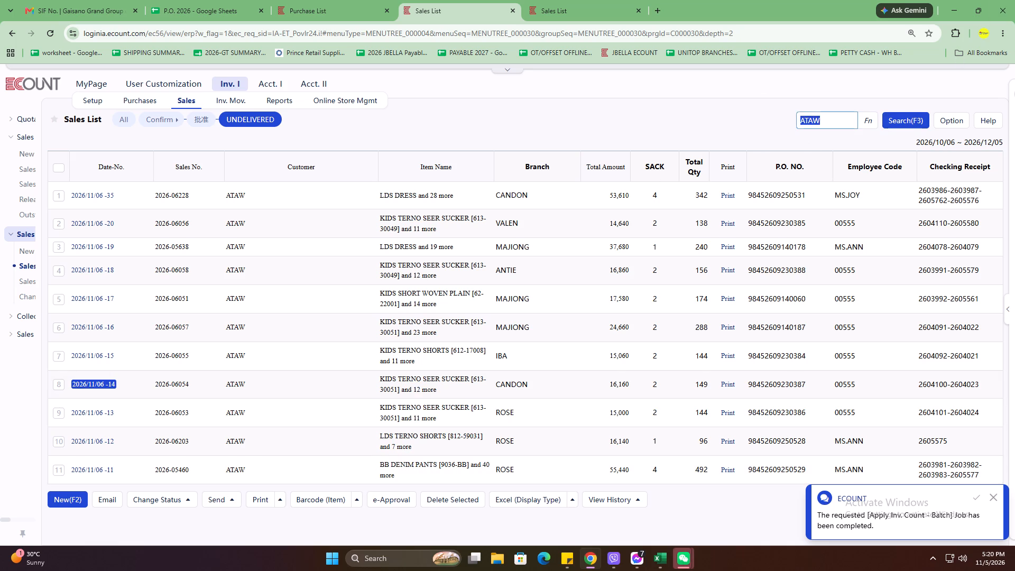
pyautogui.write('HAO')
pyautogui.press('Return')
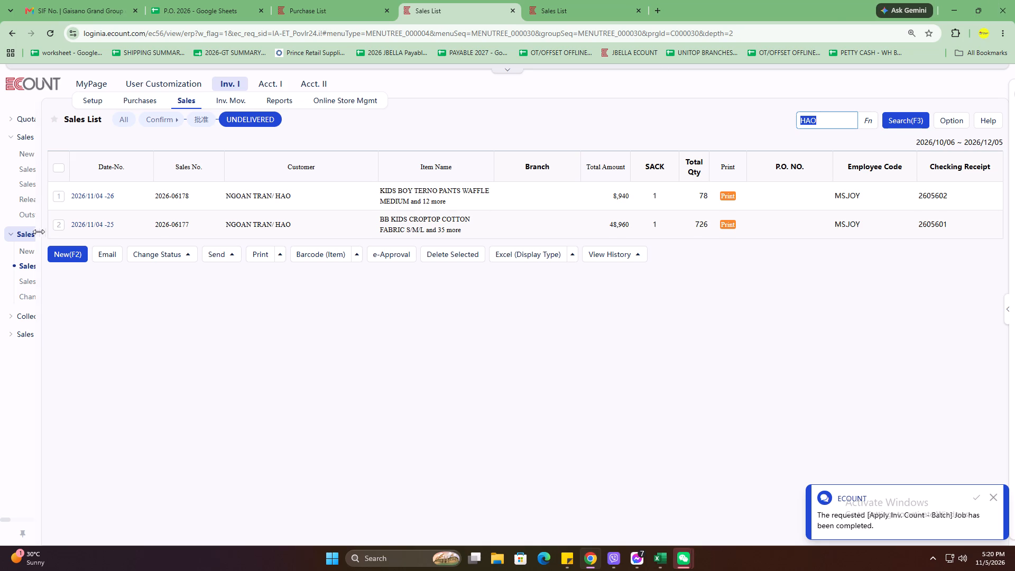
pyautogui.click(71, 257)
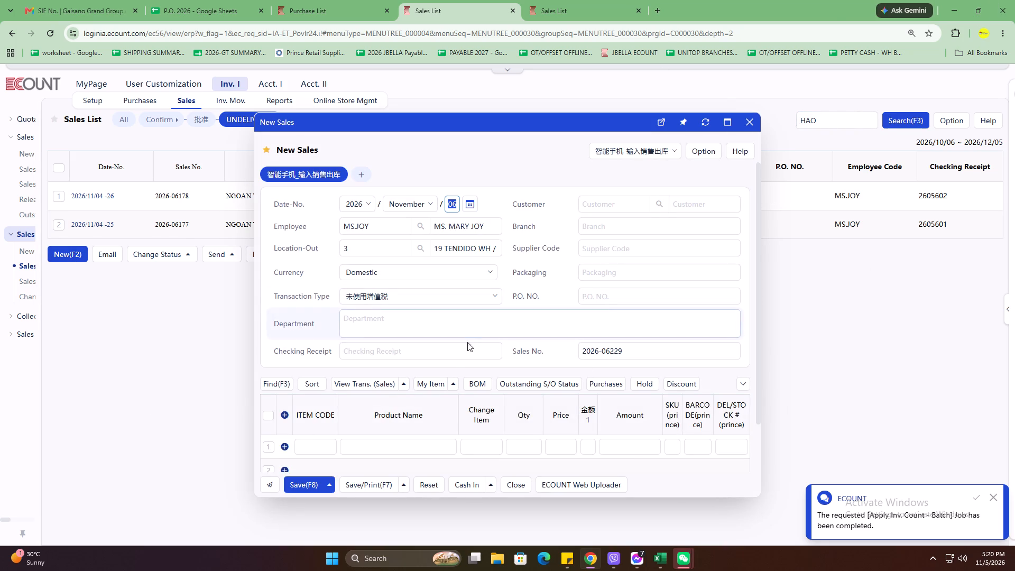
pyautogui.click(450, 364)
pyautogui.click(454, 356)
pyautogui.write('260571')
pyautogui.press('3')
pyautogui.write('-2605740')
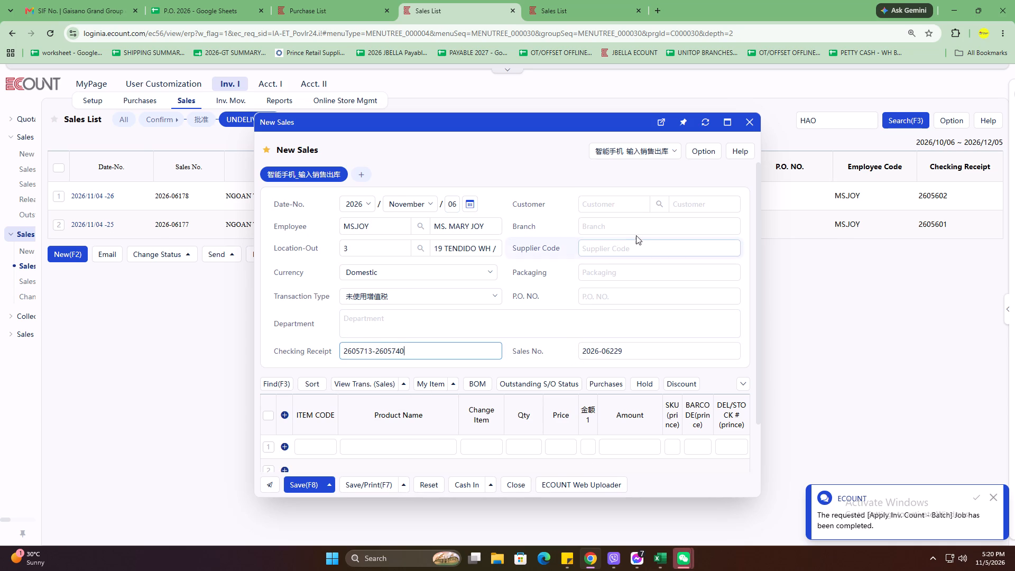
pyautogui.click(635, 244)
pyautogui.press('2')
# Enter item 81100 on line 1 of the new sale with a quantity of 12.
pyautogui.scroll(-2, 456, 230)
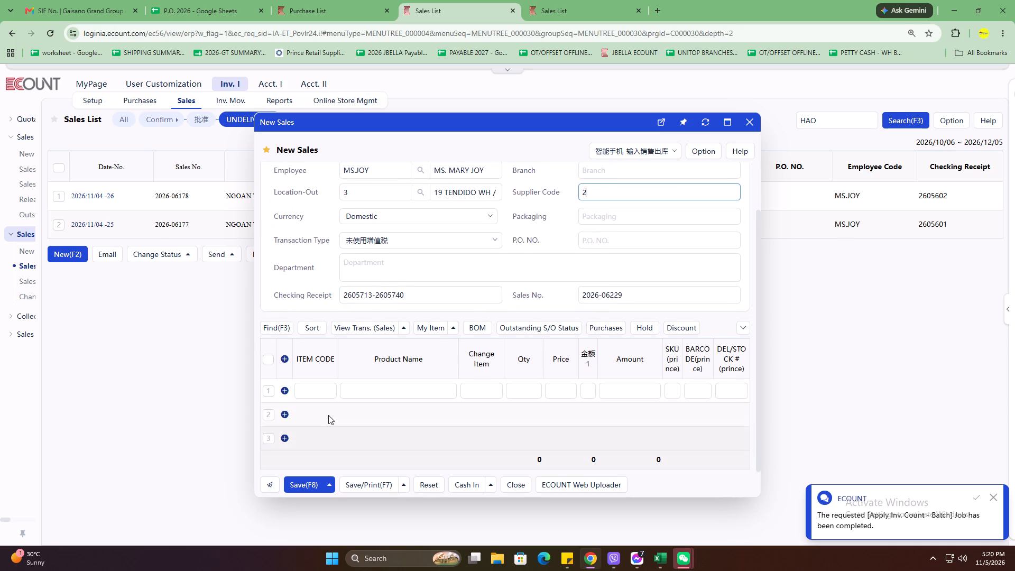
pyautogui.click(330, 393)
pyautogui.scroll(4, 373, 345)
pyautogui.scroll(-2, 377, 349)
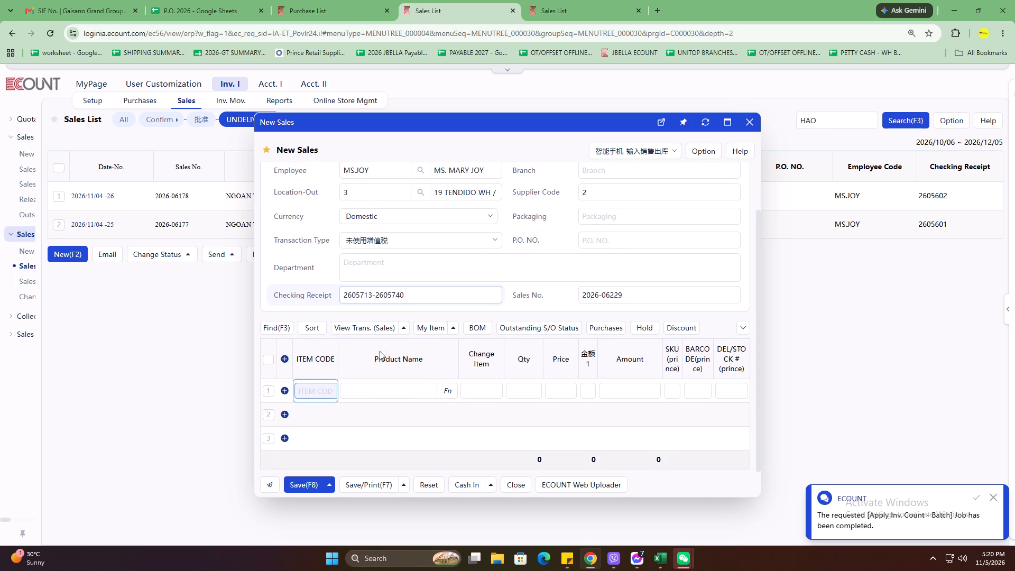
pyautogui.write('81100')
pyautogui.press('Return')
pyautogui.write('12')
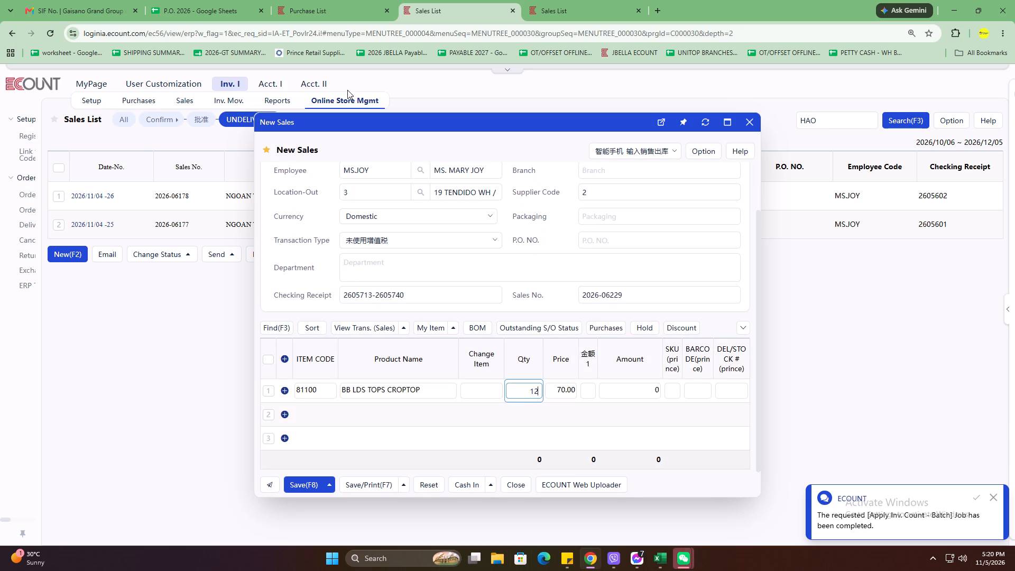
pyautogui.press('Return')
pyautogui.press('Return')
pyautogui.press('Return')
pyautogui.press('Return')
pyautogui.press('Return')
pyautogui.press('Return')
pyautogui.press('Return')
# Enter item 81125 on line 2 with a quantity of 12, leaving its DEL/STOCK # blank.
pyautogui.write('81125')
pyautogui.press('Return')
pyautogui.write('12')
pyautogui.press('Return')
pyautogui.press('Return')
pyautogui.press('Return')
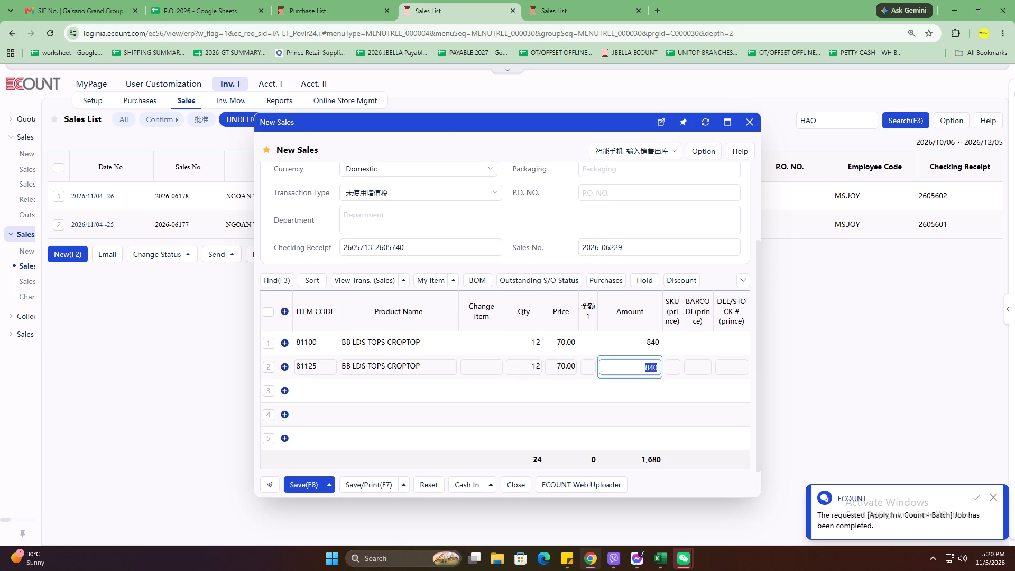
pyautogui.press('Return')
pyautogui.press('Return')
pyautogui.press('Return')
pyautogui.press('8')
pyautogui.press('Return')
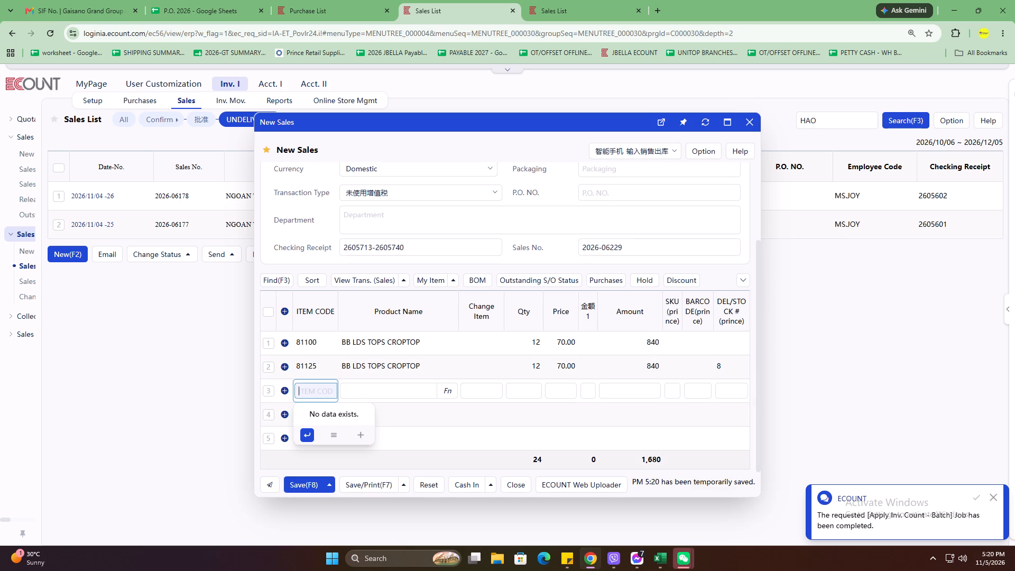
pyautogui.click(723, 368)
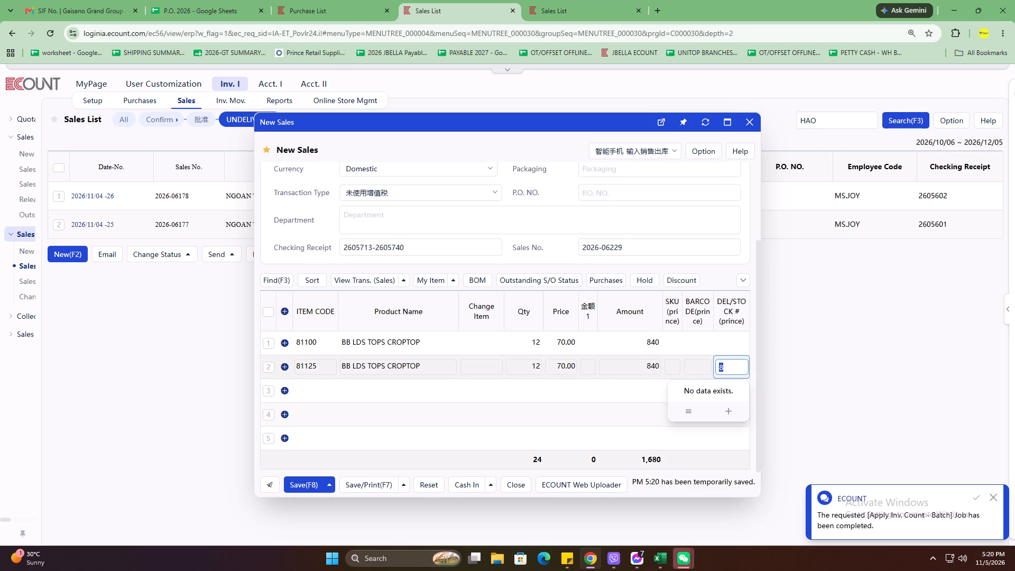
pyautogui.press('BackSpace')
pyautogui.press('Return')
# Enter item 81153 on line 3 with a quantity of 12.
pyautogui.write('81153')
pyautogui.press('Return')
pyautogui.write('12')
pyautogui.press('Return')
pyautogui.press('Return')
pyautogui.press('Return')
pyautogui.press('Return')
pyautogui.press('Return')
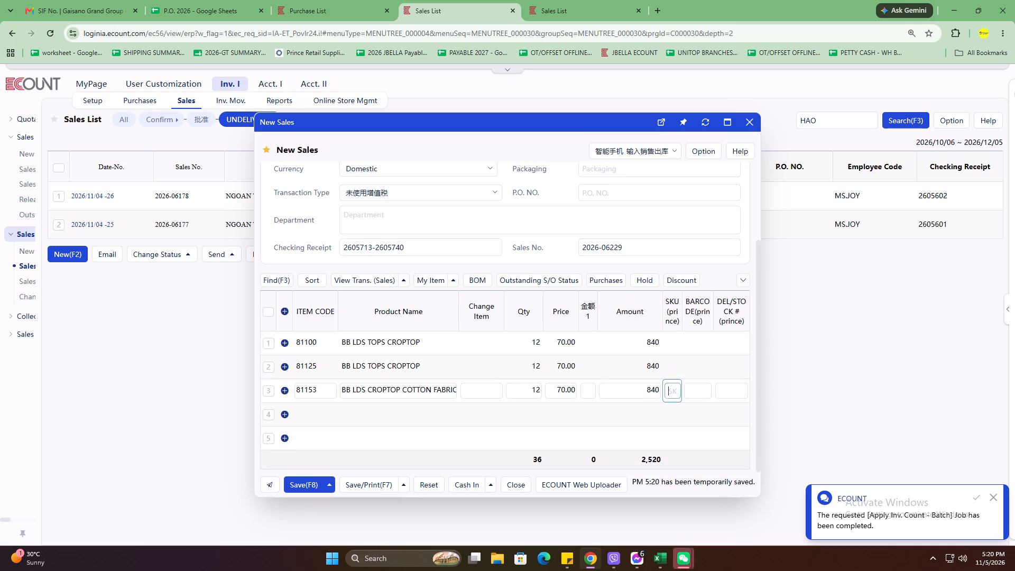
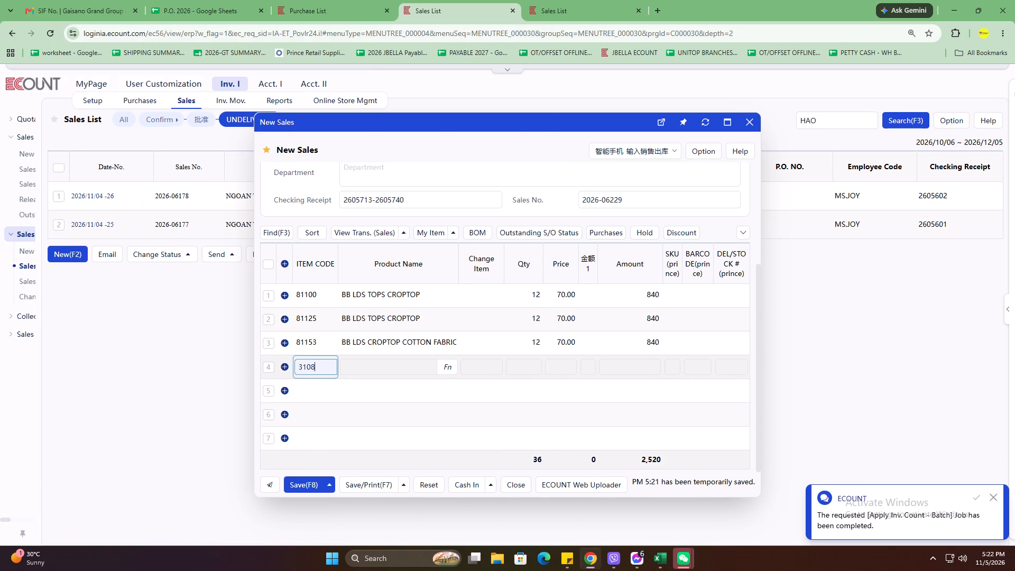
# Enter item 31085 on line 4 with a quantity of 12, keeping its default price and leaving the remaining fields blank.
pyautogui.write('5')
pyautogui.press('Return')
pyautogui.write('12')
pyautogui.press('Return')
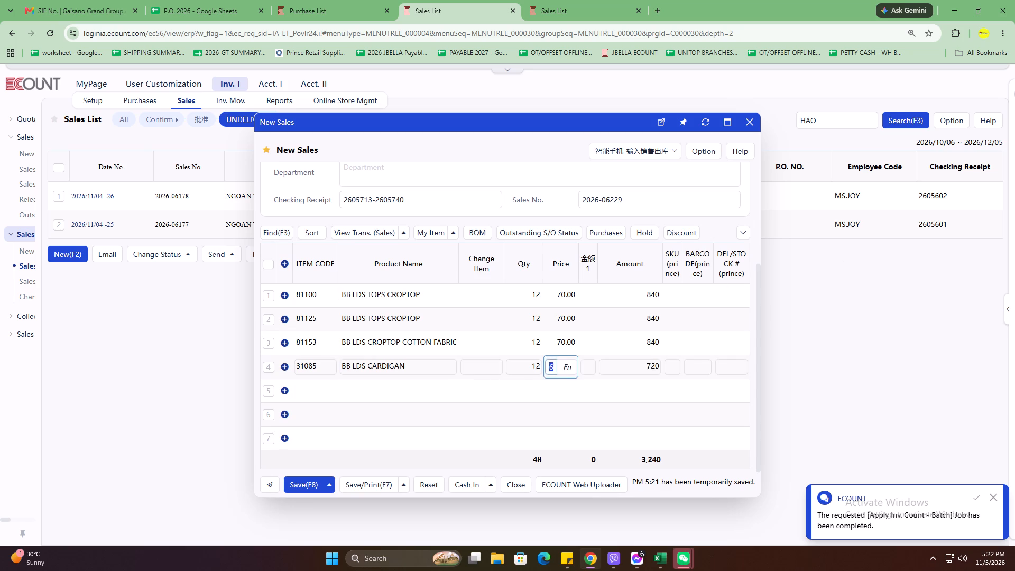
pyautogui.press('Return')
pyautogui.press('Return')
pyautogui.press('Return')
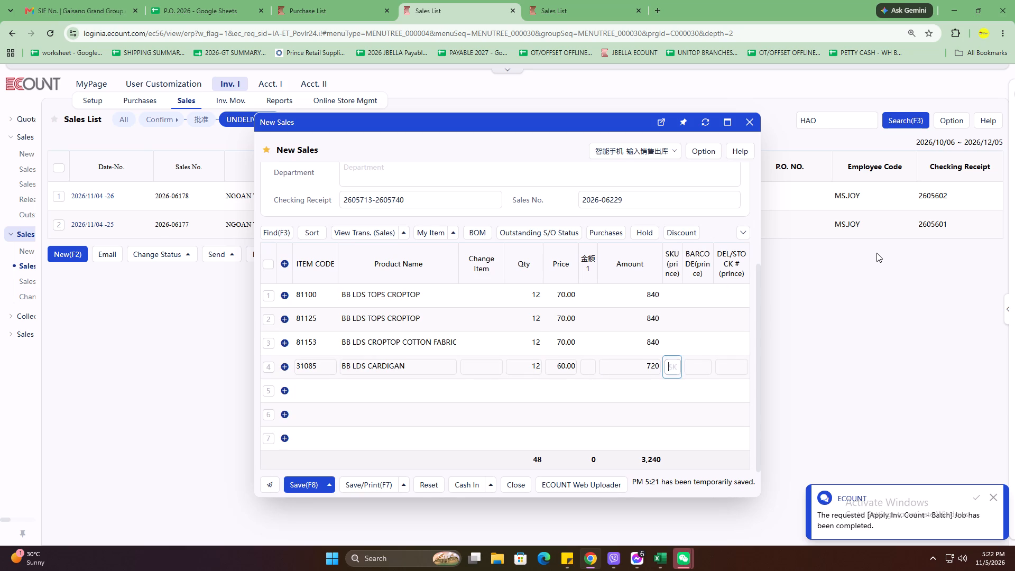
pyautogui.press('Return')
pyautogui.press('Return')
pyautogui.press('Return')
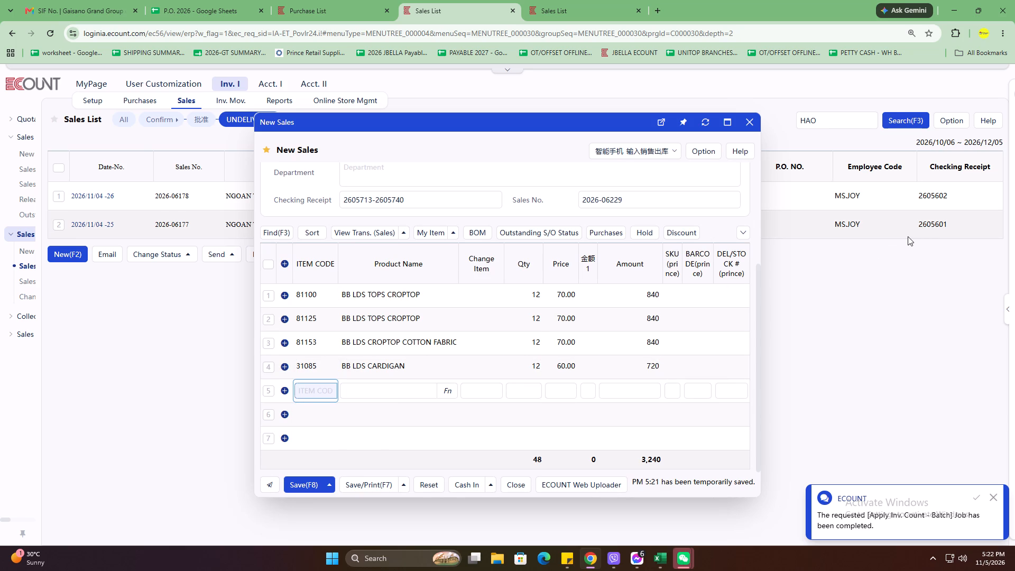
# Enter item 81136 on line 5 with a quantity of 12.
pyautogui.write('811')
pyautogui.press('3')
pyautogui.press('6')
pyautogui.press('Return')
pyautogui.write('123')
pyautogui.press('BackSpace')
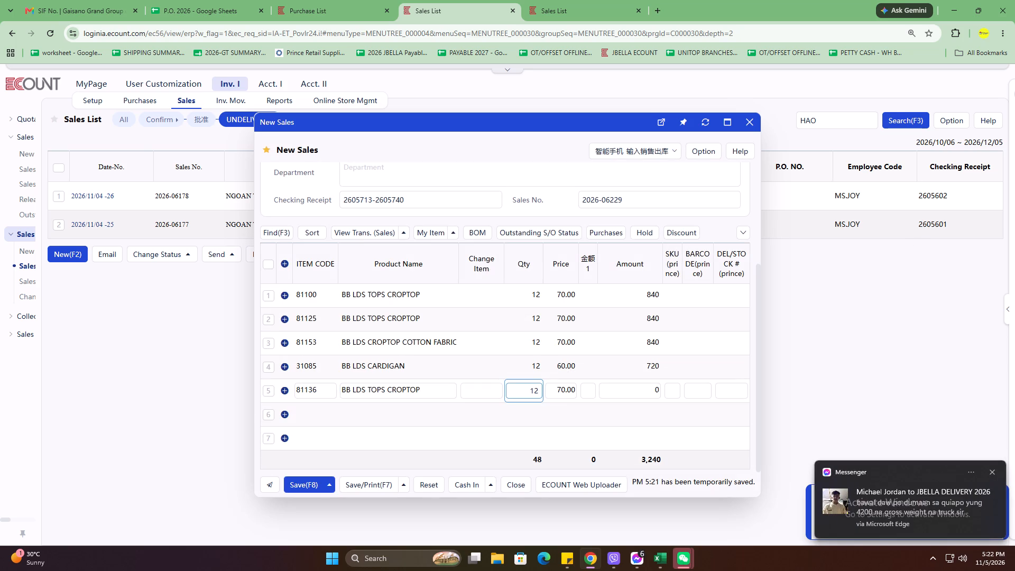
# Complete line 5 for item 81136 with the quantity of 12, leaving its remaining fields blank.
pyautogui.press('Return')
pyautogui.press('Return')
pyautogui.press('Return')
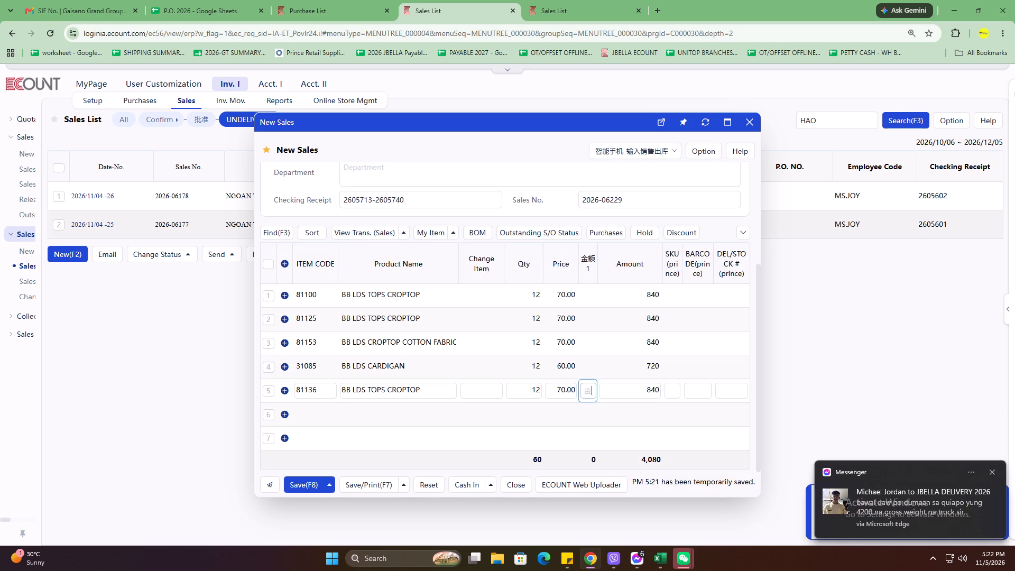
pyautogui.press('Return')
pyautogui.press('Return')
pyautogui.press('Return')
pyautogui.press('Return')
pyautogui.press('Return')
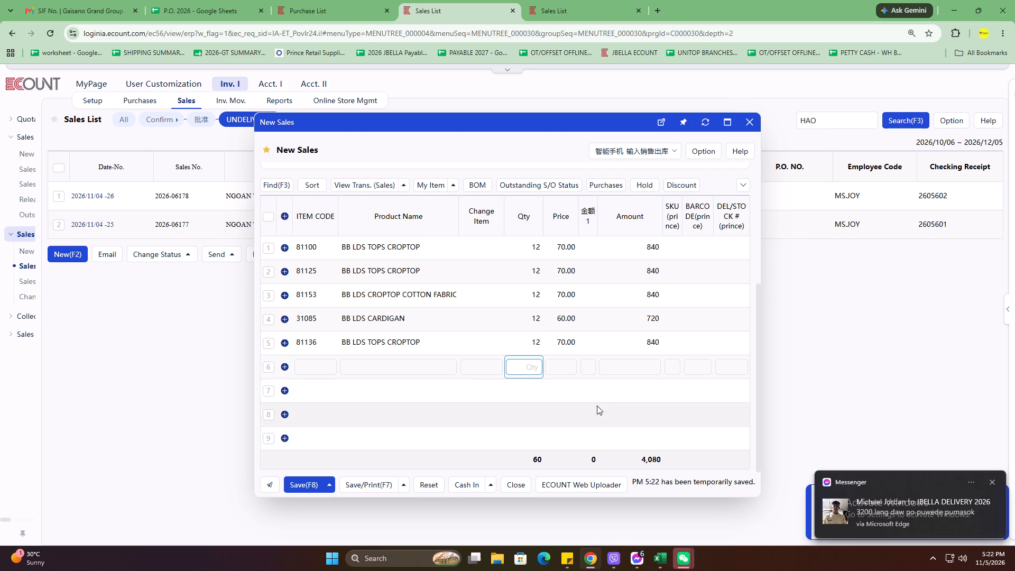
# Enter item 81137 on line 6 of the sale with a quantity of 12.
pyautogui.click(291, 364)
pyautogui.click(310, 366)
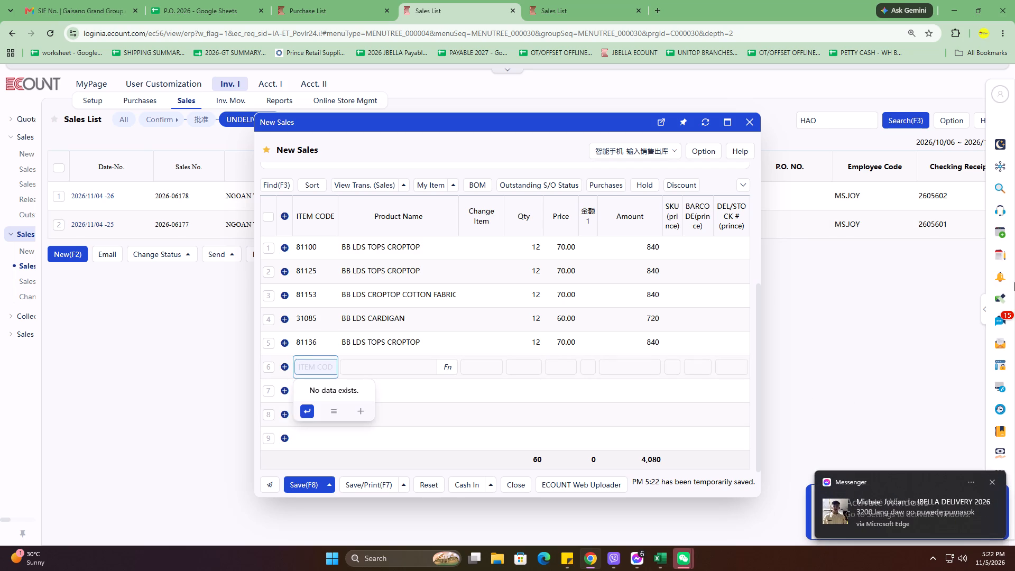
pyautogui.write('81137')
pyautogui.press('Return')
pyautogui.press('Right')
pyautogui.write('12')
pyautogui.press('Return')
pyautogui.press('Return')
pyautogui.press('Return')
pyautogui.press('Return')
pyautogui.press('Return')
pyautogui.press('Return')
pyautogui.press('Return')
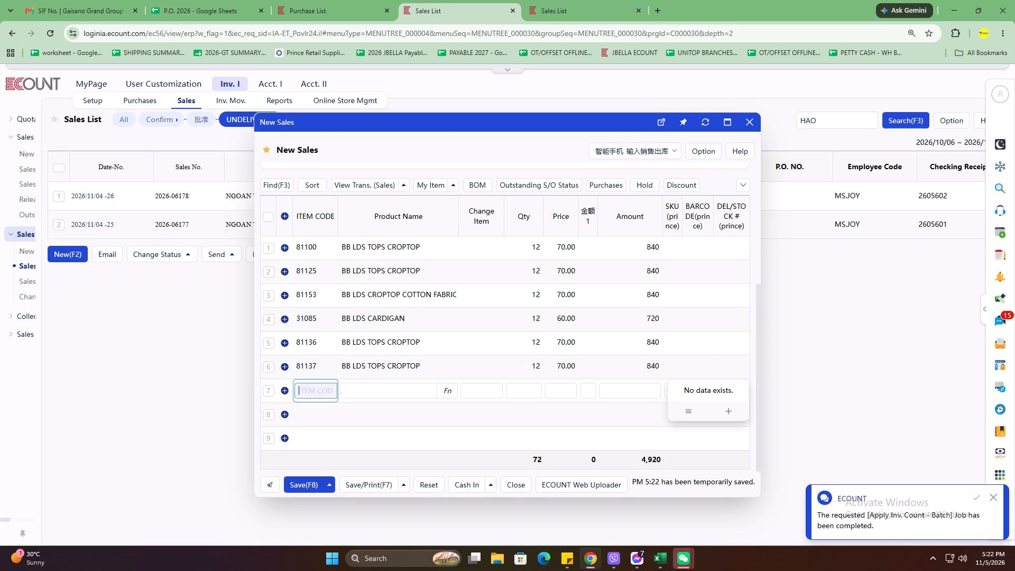
# Enter item 81138 on line 7 with a quantity of 12, leaving the SKU, barcode and DEL/STOCK # blank.
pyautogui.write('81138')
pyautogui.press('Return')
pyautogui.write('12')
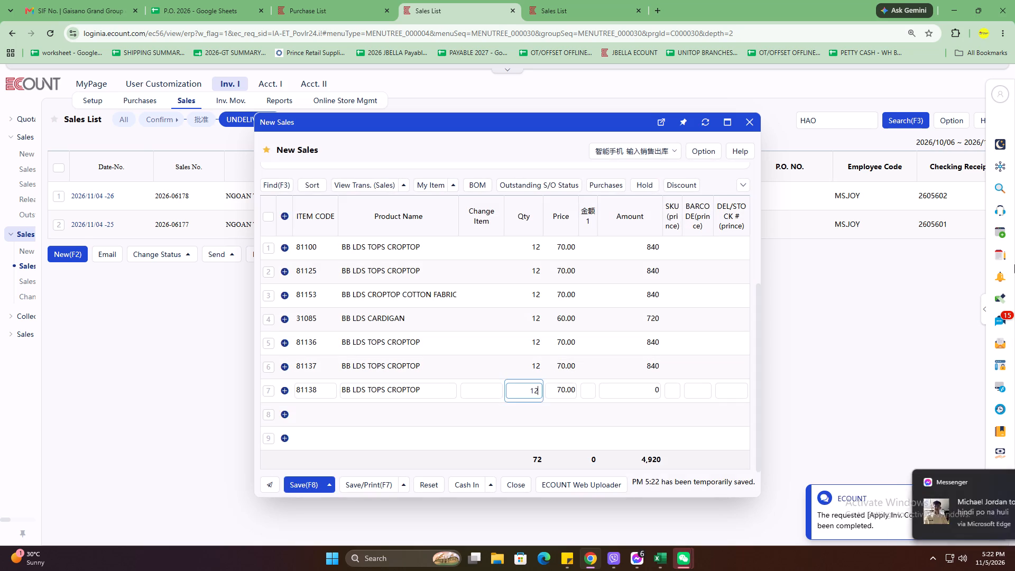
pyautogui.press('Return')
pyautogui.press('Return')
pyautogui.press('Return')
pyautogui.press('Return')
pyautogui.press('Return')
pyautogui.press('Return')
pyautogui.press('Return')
# Enter item 81139 on line 8 of the sale with a quantity of 12.
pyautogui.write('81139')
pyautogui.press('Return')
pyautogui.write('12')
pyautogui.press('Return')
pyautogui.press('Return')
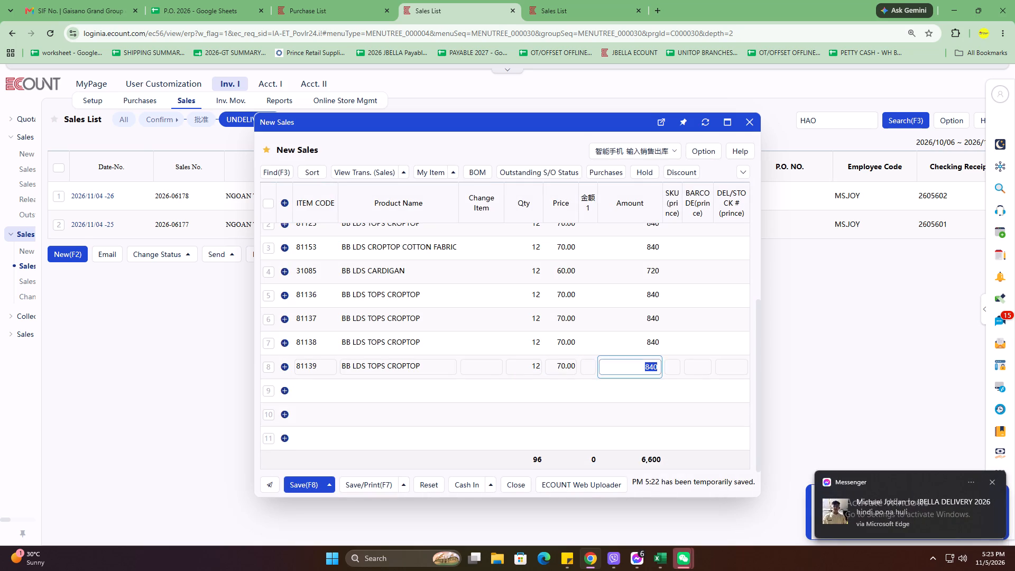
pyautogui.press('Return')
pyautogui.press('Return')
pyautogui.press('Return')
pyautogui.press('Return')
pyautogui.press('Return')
# Enter item 81150 on line 9 of the sale with a quantity of 12.
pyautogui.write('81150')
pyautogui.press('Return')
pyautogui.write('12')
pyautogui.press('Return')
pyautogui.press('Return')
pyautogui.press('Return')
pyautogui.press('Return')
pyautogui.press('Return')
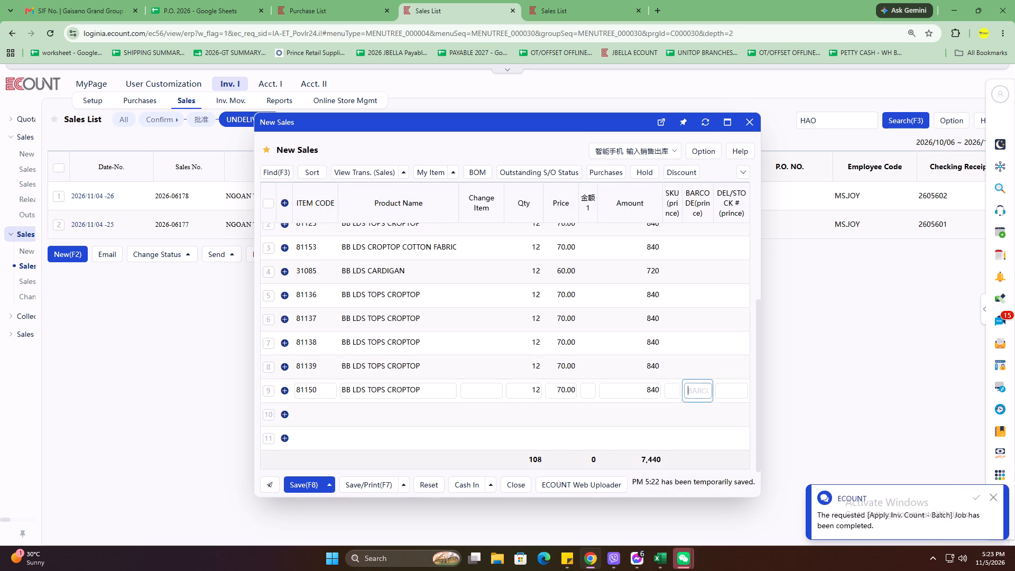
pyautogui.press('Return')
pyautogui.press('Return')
# Enter item 81151 on line 10 of the sale with a quantity of 12.
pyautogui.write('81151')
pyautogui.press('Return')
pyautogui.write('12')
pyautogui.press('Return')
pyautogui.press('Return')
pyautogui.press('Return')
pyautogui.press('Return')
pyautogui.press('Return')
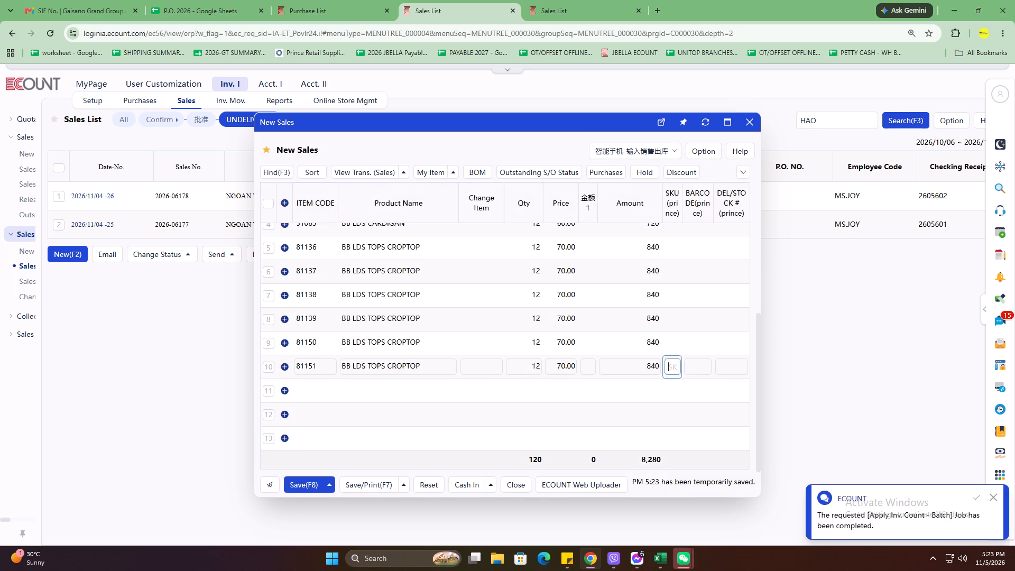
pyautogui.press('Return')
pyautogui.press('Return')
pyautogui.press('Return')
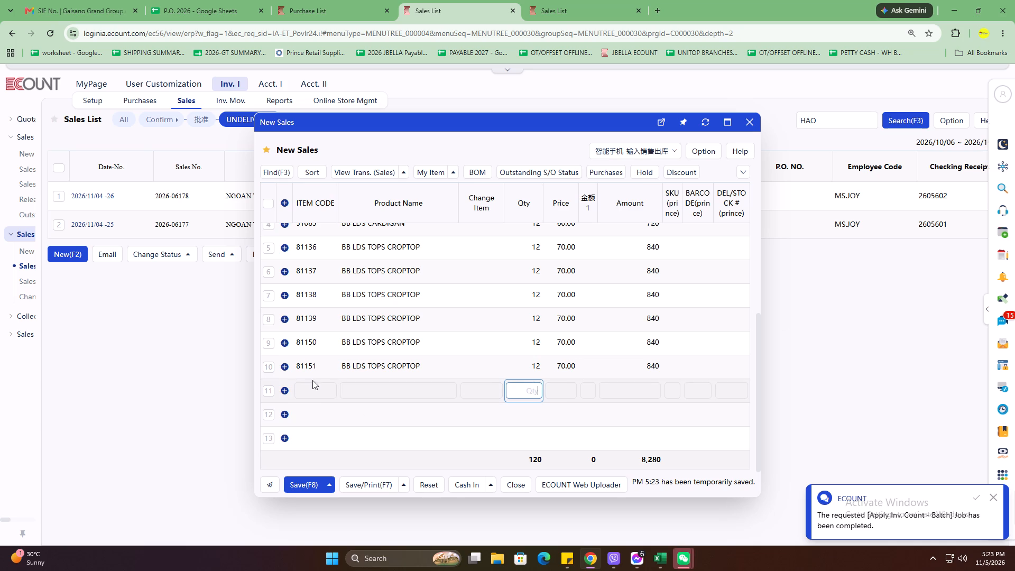
# Enter item 81152 on line 11 of the sale with a quantity of 12.
pyautogui.click(316, 390)
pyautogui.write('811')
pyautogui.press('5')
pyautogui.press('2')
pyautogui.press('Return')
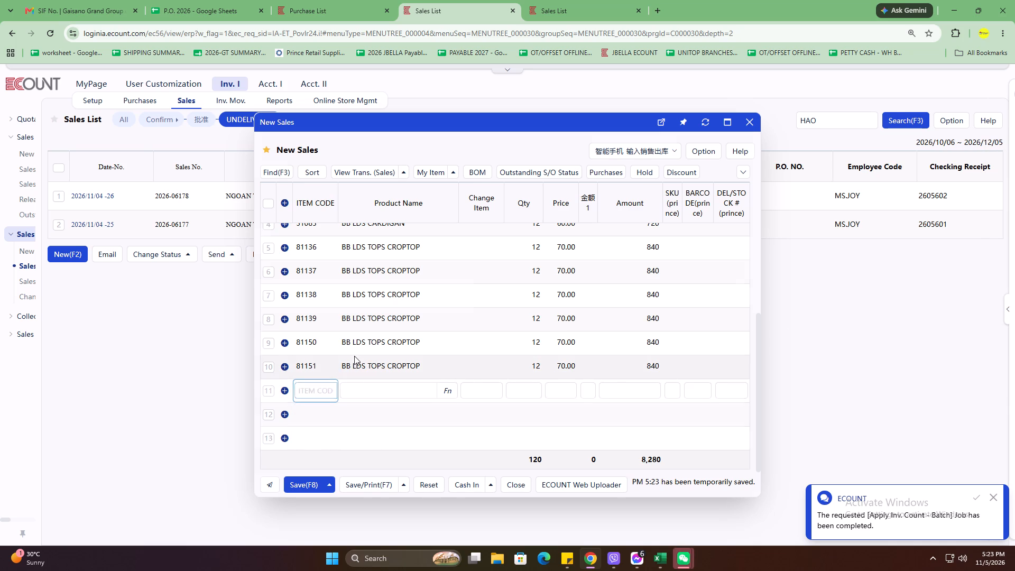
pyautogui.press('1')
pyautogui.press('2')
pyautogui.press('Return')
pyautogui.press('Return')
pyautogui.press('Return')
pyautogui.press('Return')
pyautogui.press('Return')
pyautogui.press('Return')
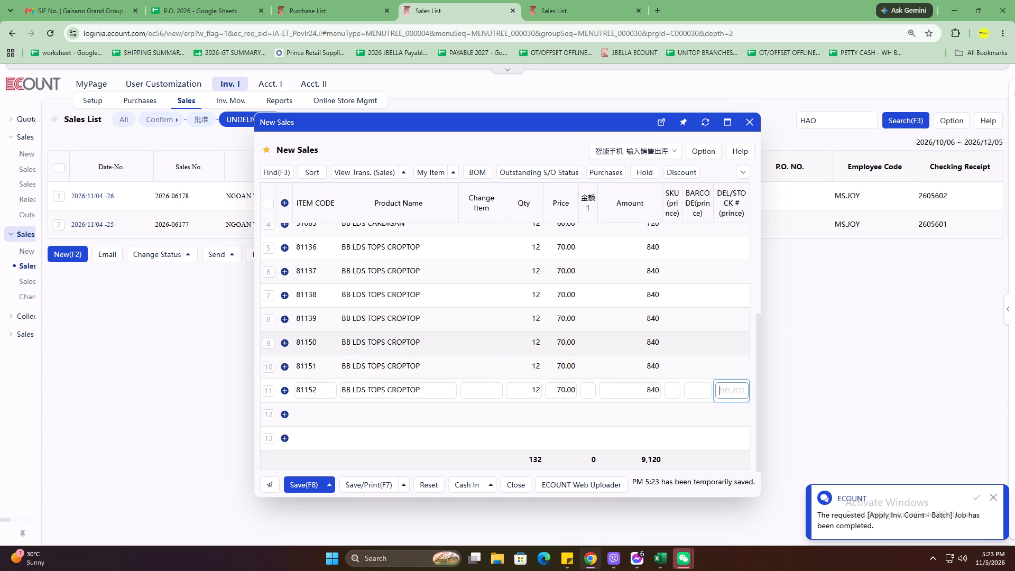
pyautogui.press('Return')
# Enter item 81154 on line 12 of the sale with a quantity of 12.
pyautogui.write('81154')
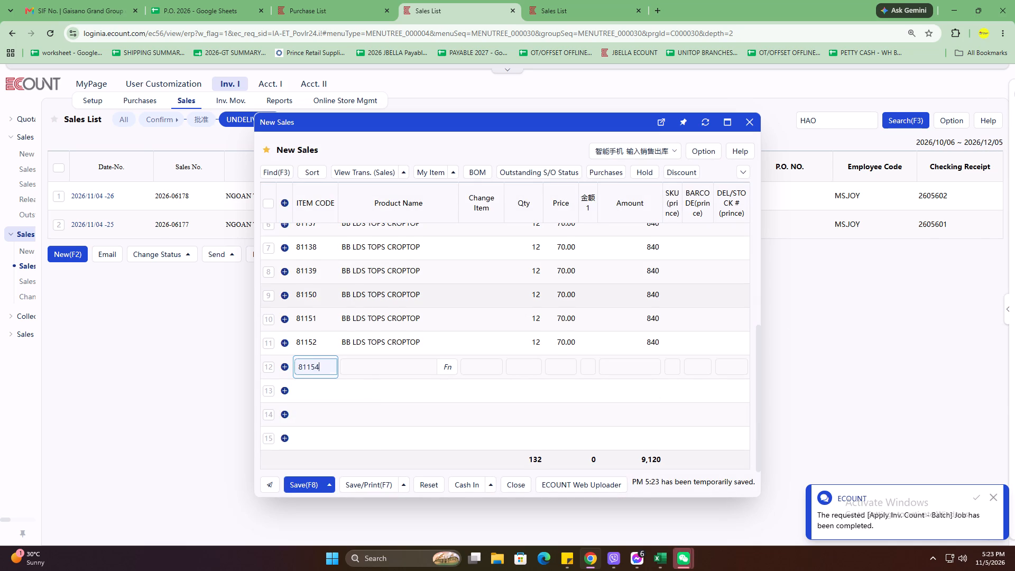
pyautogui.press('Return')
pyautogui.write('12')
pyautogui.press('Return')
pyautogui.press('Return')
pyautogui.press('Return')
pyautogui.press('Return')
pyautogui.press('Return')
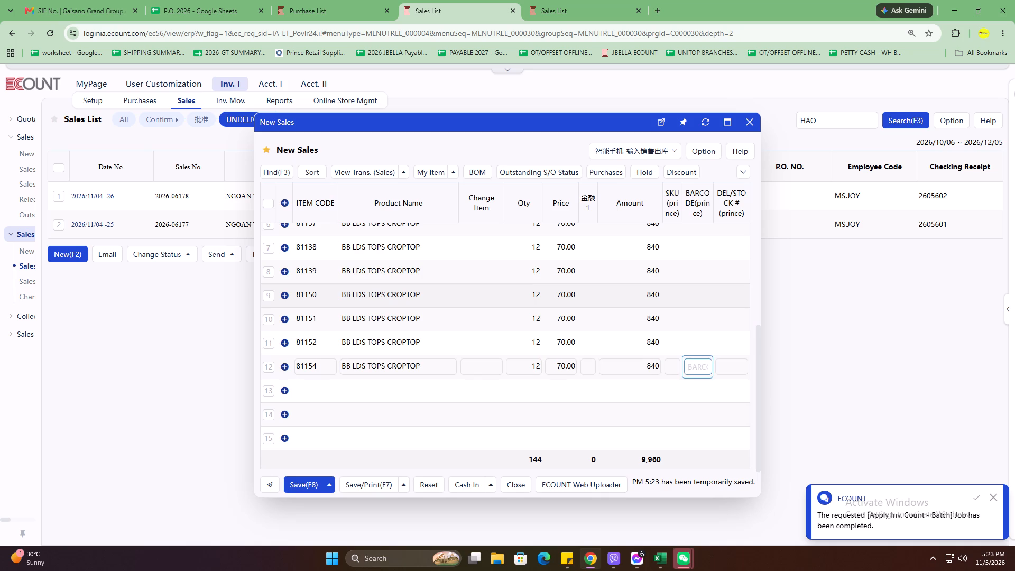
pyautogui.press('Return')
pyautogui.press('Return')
# Enter item 75-25014 on line 13 of the sale with a quantity of 12.
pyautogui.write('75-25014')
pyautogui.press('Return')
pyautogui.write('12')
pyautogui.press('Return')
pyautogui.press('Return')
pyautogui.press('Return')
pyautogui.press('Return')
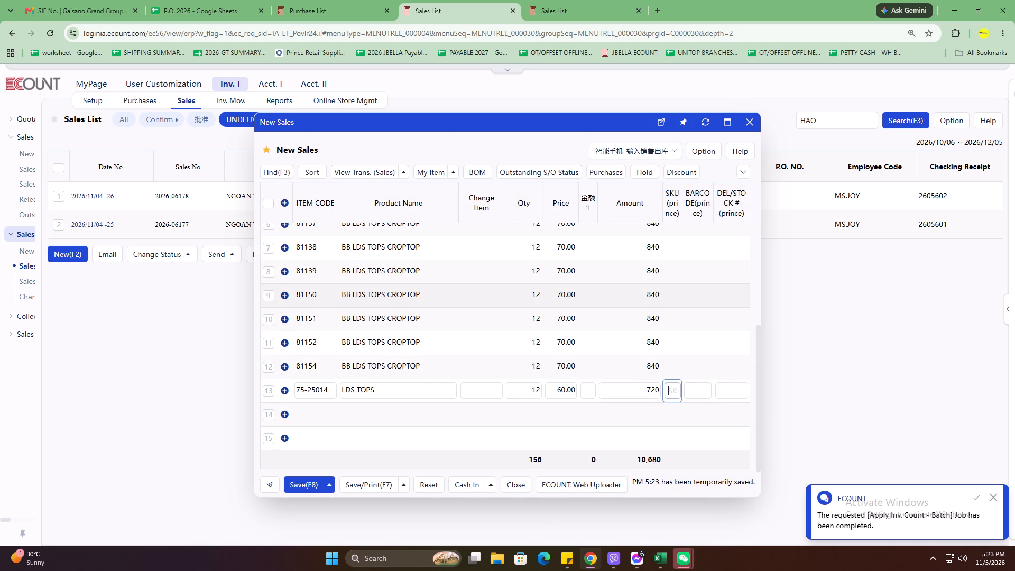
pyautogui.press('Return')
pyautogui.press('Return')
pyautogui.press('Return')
# Enter item 75-25016 on line 14 of the sale with a quantity of 12.
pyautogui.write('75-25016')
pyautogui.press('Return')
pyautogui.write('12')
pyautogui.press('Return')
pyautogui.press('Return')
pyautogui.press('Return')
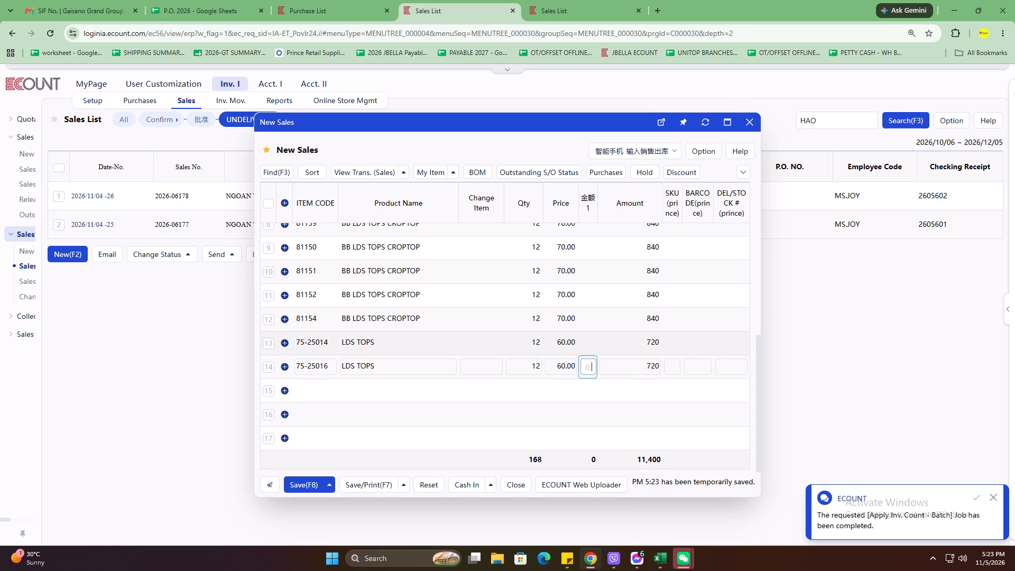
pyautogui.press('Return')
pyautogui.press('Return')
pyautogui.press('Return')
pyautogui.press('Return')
# Enter item 75-25018 on line 15 of the sale with a quantity of 12.
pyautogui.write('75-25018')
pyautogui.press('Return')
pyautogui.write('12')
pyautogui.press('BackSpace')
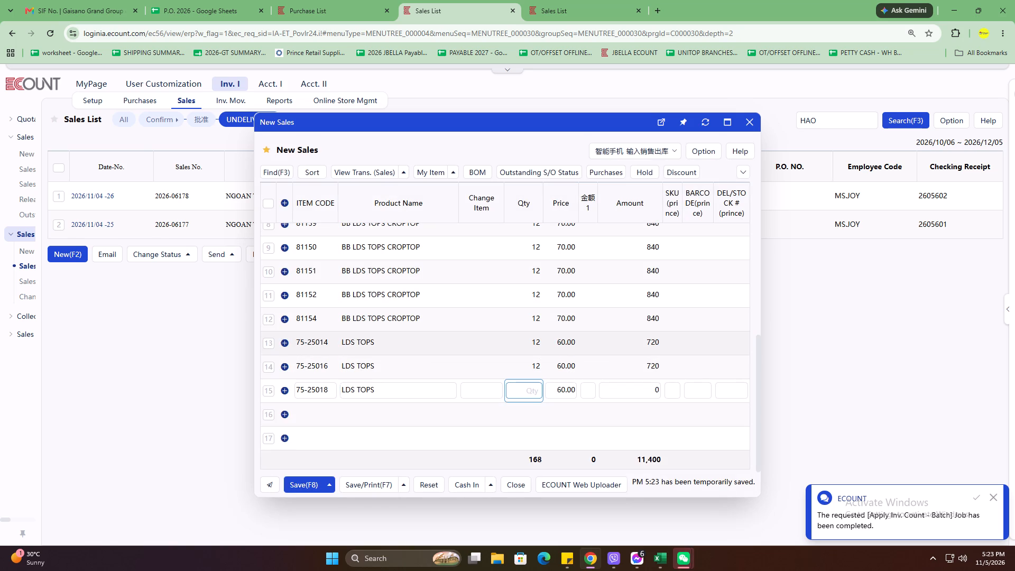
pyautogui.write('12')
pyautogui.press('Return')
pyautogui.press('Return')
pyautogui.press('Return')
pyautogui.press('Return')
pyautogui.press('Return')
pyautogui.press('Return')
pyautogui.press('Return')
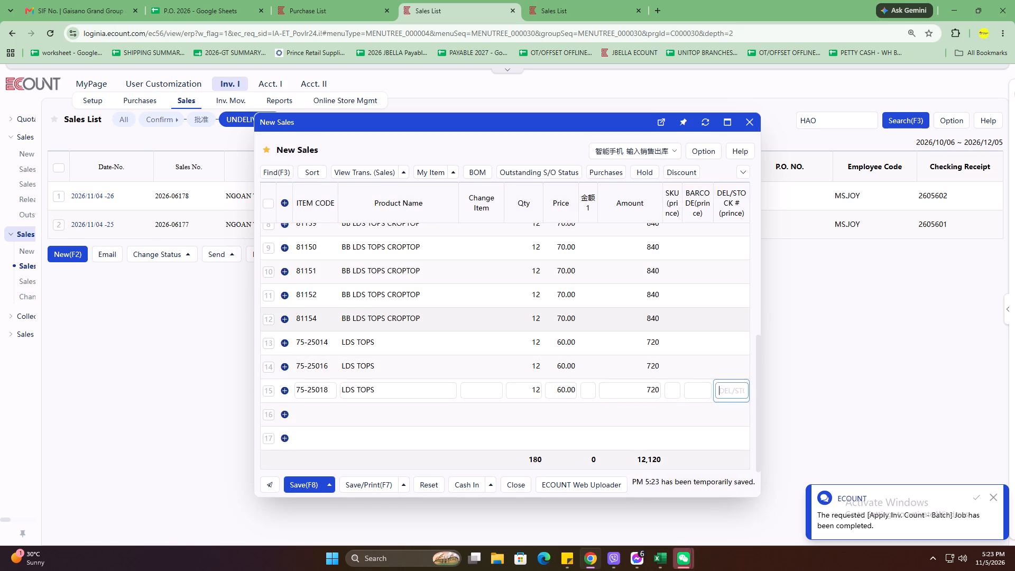
# Enter item 75-25010 on line 16 of the sale with a quantity of 12.
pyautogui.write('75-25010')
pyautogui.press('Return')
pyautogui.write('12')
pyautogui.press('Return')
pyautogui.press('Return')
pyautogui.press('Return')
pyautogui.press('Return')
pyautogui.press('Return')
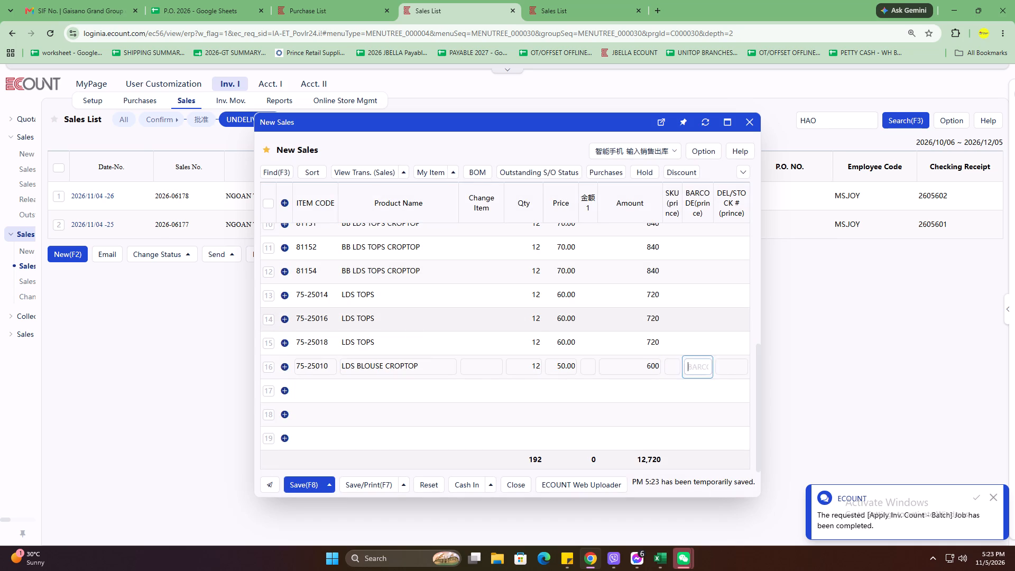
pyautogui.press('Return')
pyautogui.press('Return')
# Enter item 75-25012 on line 17 of the sale with a quantity of 5.
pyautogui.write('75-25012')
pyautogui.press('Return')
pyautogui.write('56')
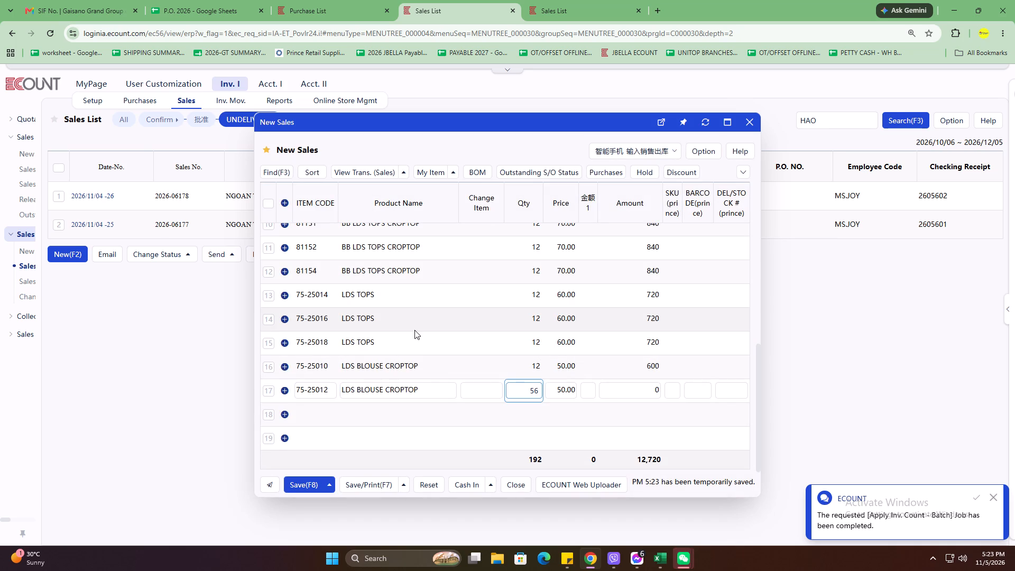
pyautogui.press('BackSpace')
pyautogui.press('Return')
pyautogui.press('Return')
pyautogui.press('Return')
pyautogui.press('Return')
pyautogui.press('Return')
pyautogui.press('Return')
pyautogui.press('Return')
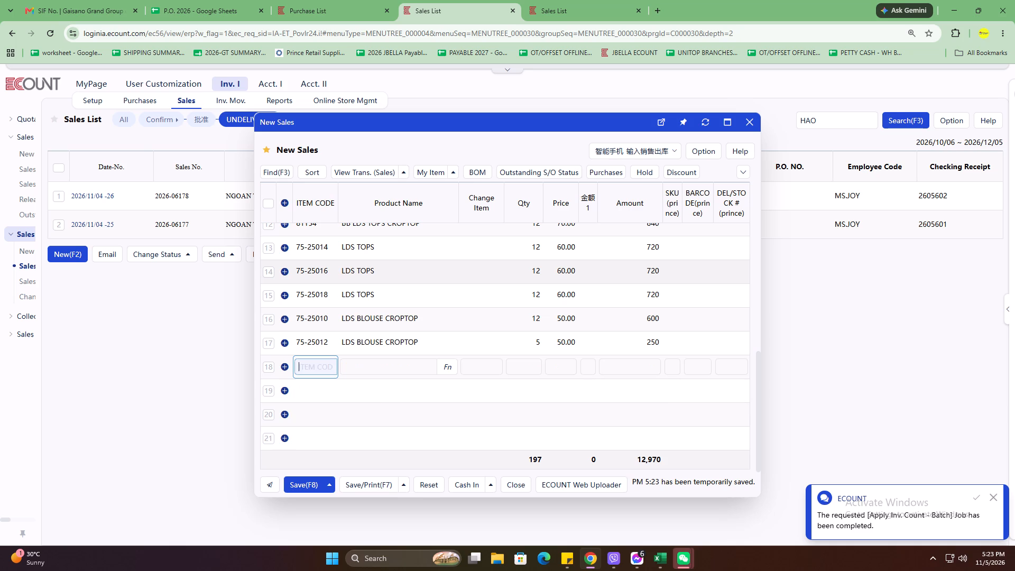
# Enter item 75-25013 on line 18 of the sale with a quantity of 6.
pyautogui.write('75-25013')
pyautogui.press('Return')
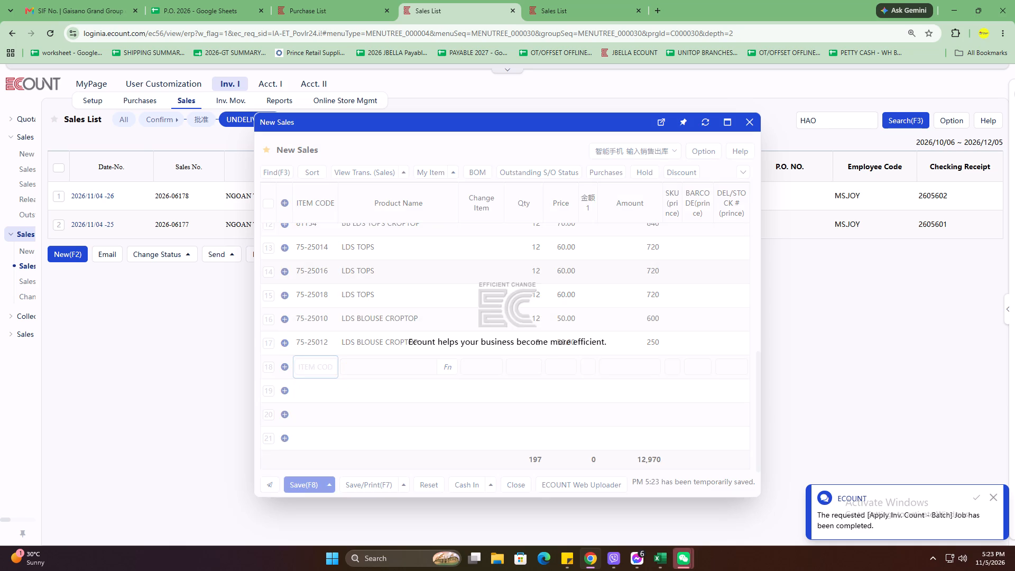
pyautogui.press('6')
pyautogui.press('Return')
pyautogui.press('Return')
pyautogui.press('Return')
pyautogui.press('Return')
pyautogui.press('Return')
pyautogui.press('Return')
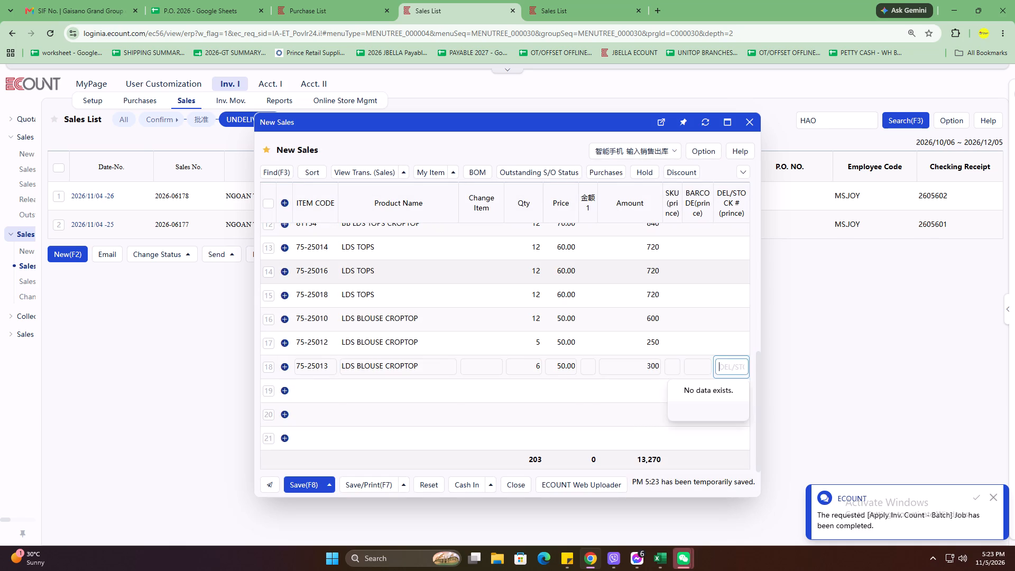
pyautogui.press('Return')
# Enter item 75-1053 on line 19 of the sale with a quantity of 12.
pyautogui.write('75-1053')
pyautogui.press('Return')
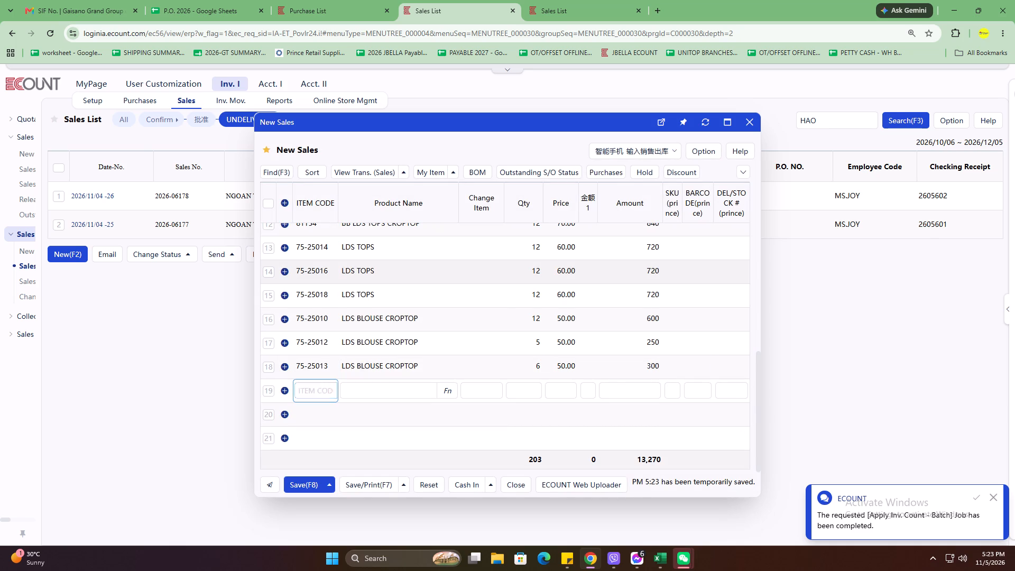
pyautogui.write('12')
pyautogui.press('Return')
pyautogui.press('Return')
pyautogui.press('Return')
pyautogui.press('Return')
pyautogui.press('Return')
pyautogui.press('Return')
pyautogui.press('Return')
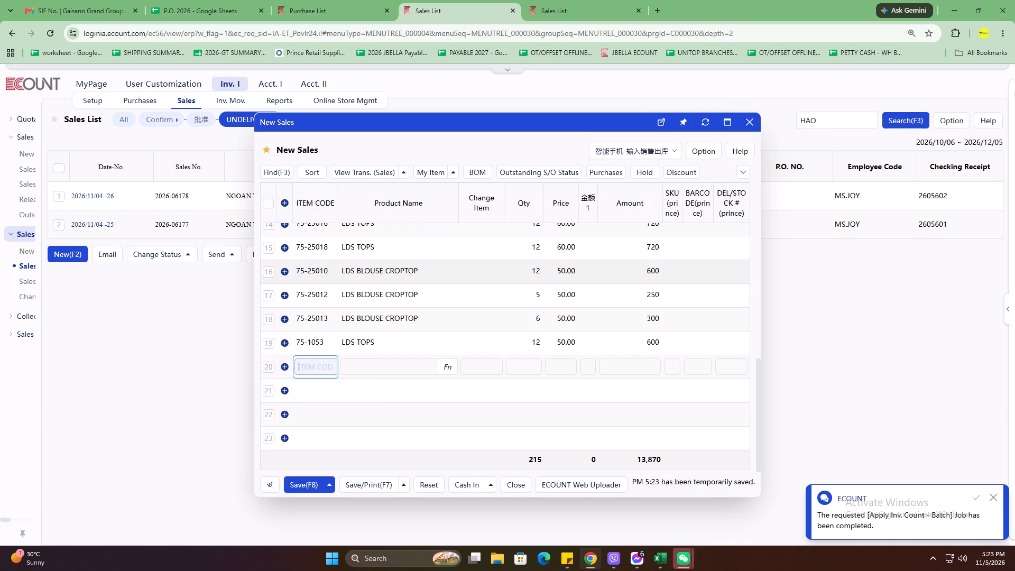
# Enter item 75-1056 on line 20 of the sale with a quantity of 12.
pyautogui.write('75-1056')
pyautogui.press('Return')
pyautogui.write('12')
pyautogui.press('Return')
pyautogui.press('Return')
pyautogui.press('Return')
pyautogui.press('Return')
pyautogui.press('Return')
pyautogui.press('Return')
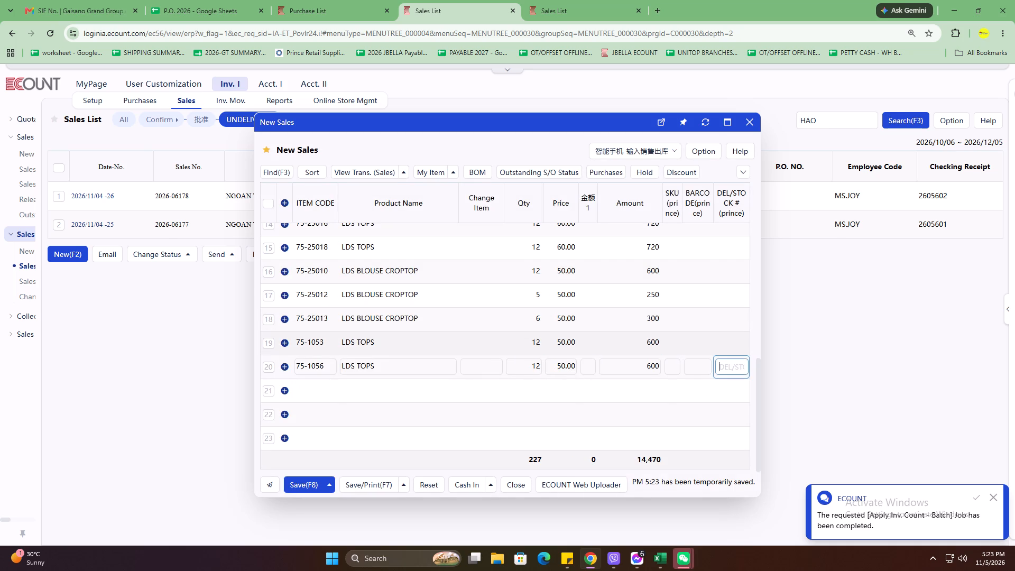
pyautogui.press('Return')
# Enter item 75-1059 on line 21 of the sale with a quantity of 12.
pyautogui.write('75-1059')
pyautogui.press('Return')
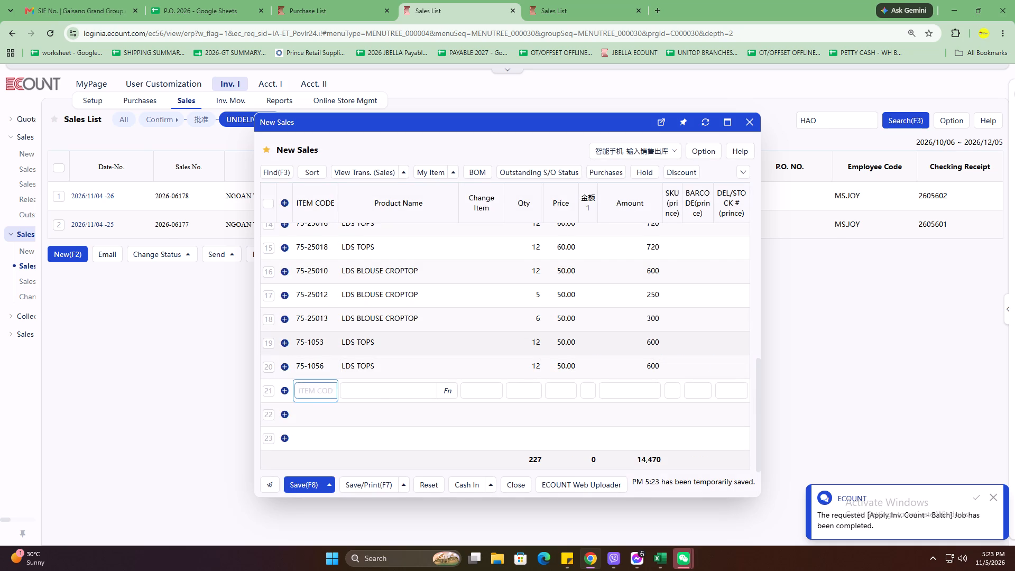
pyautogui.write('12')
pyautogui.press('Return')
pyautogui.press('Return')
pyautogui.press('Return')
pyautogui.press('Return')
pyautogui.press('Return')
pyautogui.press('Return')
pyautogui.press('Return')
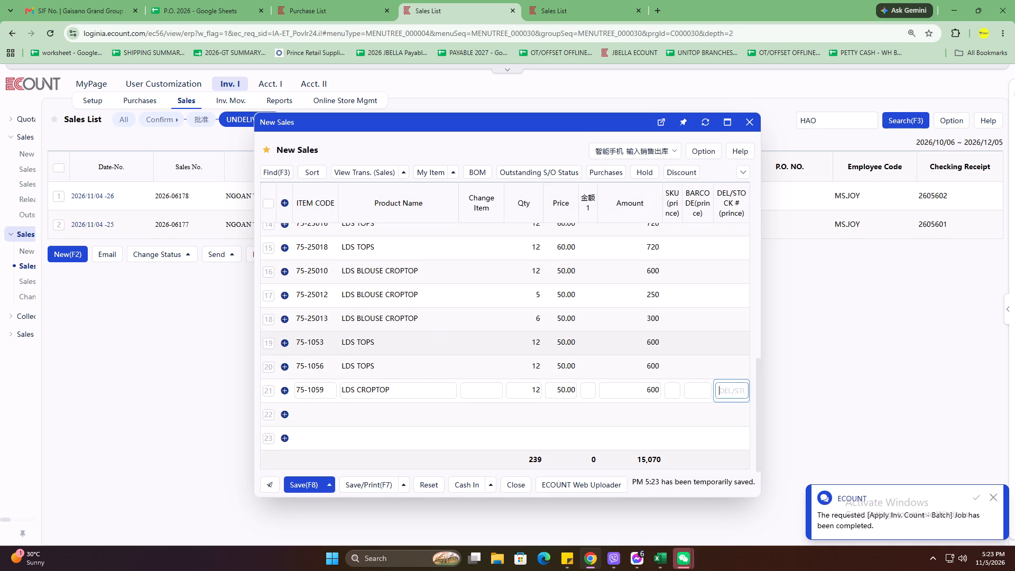
# Enter item 75-84081 on line 22 of the sale with a quantity of 12.
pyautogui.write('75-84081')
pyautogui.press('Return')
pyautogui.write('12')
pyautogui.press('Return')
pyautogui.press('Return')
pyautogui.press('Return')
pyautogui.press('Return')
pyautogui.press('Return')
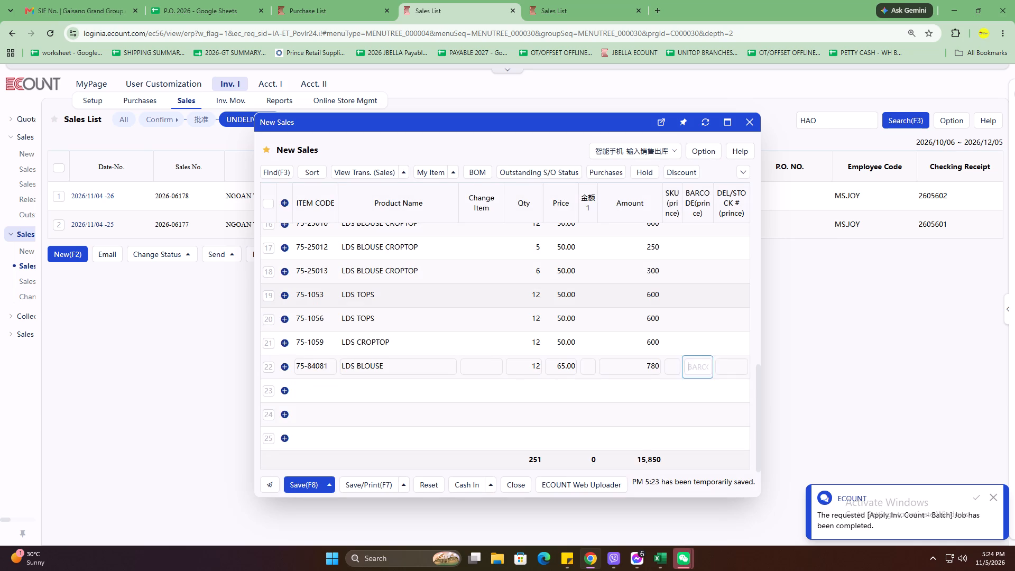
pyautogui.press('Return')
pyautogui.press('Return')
# Enter item 75-84094 on line 23 of the sale with a quantity of 12.
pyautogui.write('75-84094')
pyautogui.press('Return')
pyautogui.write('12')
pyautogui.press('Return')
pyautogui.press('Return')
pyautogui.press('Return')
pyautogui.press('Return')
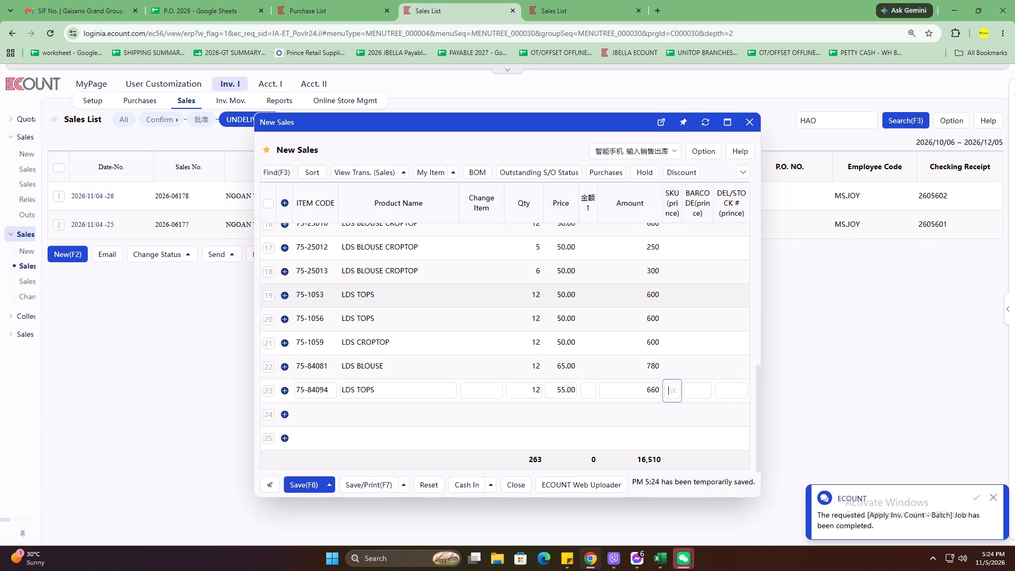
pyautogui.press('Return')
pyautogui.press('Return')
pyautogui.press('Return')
# Enter item 75-38002 on line 24 of the sale with a quantity of 12.
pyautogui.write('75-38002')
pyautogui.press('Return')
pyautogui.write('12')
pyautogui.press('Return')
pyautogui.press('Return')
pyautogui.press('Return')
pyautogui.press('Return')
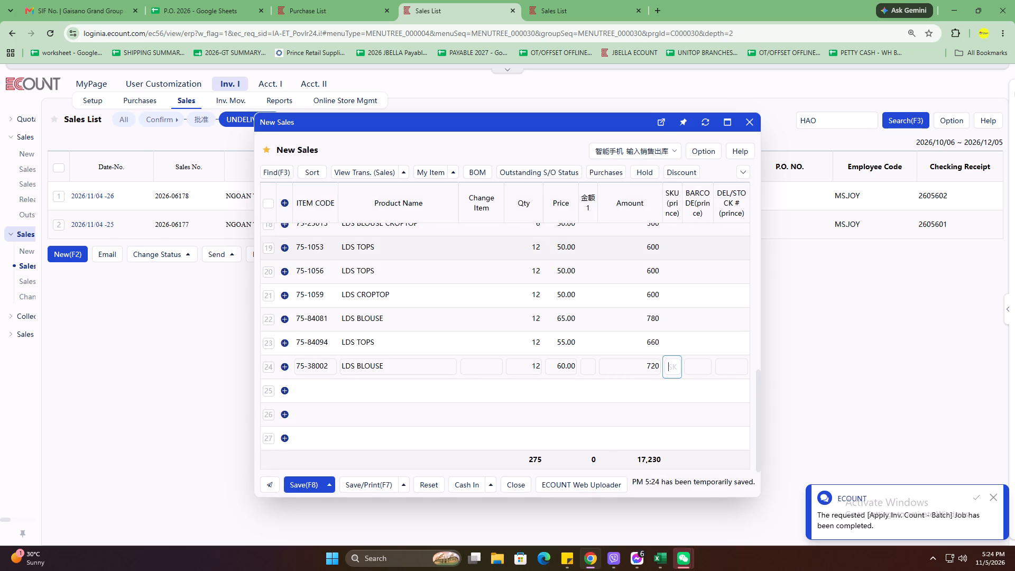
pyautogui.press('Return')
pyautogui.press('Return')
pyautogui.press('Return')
# Enter item 75-38004 on line 25 of the sale with a quantity of 12.
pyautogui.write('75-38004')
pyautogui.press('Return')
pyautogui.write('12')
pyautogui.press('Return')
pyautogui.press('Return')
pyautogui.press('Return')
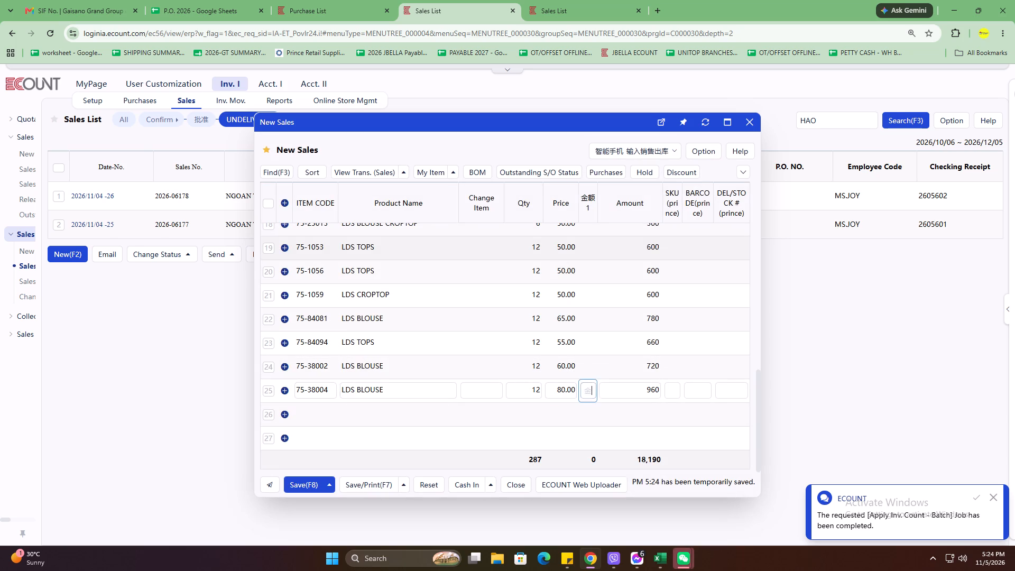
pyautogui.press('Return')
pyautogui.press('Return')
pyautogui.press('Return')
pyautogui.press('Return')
# Enter item 75-38135 on line 26 of the sale with a quantity of 12.
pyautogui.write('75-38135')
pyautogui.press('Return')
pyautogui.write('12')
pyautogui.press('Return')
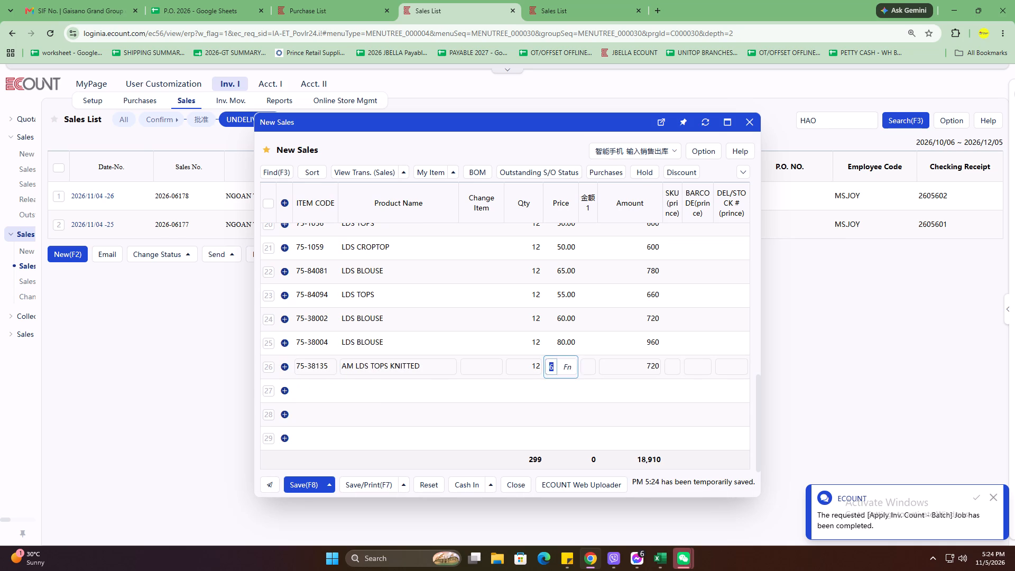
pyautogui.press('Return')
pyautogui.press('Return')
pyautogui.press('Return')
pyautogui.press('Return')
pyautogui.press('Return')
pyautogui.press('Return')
# Enter item 75-38136 on line 27 of the sale with a quantity of 12.
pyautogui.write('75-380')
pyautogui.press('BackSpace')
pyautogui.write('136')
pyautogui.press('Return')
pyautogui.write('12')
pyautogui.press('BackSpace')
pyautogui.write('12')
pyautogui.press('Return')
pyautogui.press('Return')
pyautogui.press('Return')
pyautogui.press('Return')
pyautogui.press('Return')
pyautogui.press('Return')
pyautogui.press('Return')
# Enter item 75-38137 on line 28 of the sale with a quantity of 12.
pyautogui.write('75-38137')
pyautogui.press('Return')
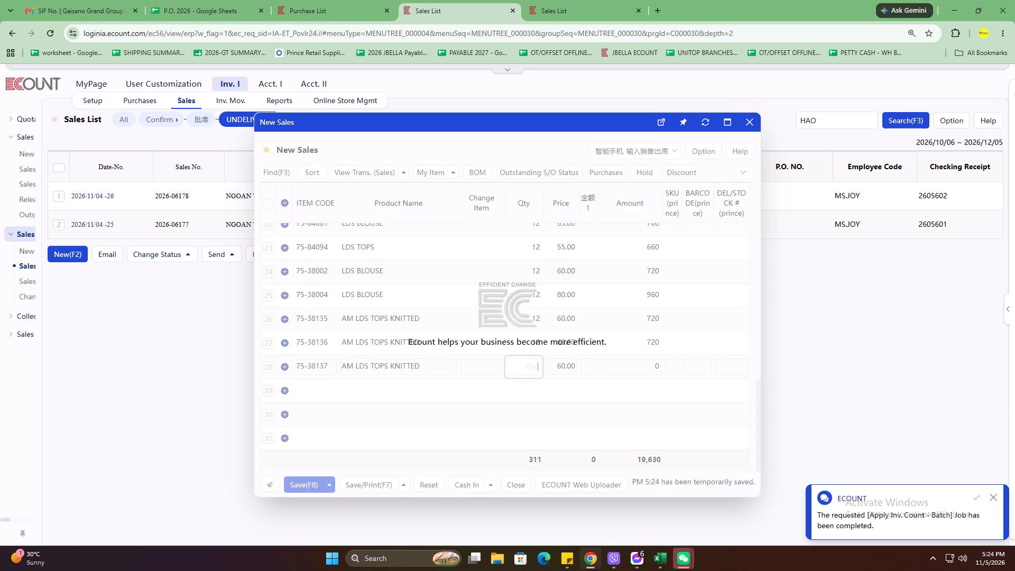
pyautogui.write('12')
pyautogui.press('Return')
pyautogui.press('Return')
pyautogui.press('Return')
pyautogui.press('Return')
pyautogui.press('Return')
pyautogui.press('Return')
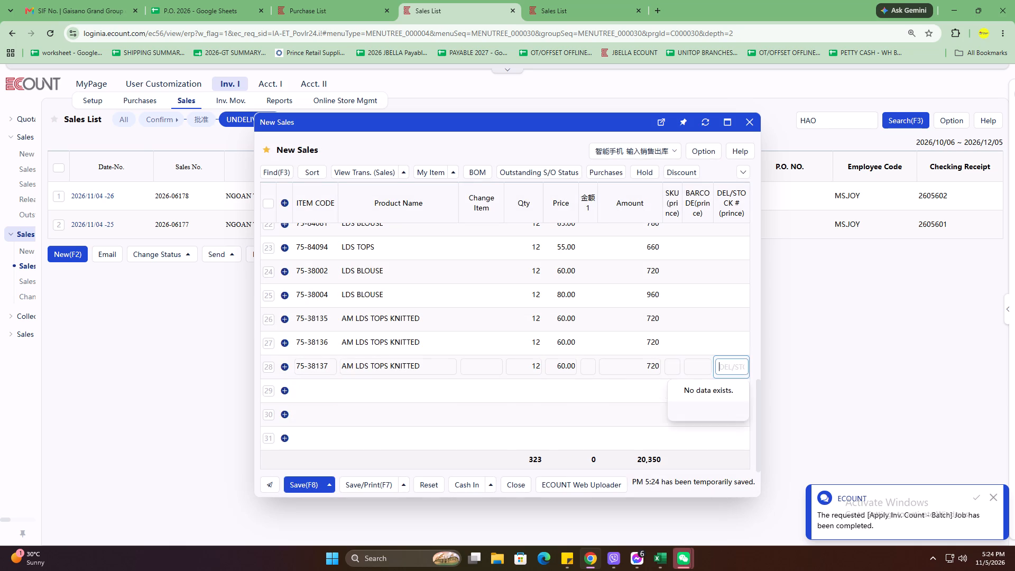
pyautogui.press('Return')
# Enter item 75-38138 on line 29 of the sale with a quantity of 12.
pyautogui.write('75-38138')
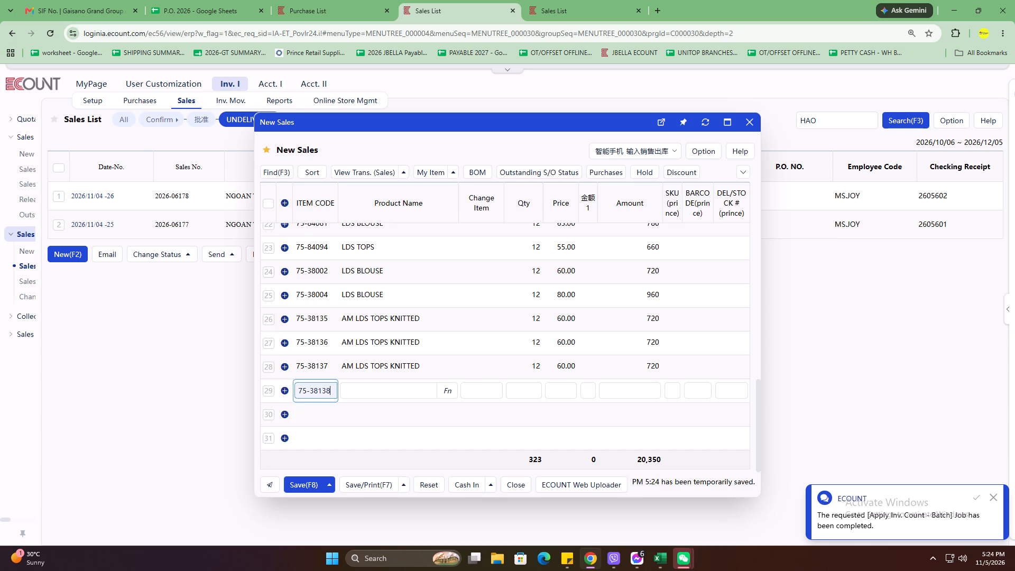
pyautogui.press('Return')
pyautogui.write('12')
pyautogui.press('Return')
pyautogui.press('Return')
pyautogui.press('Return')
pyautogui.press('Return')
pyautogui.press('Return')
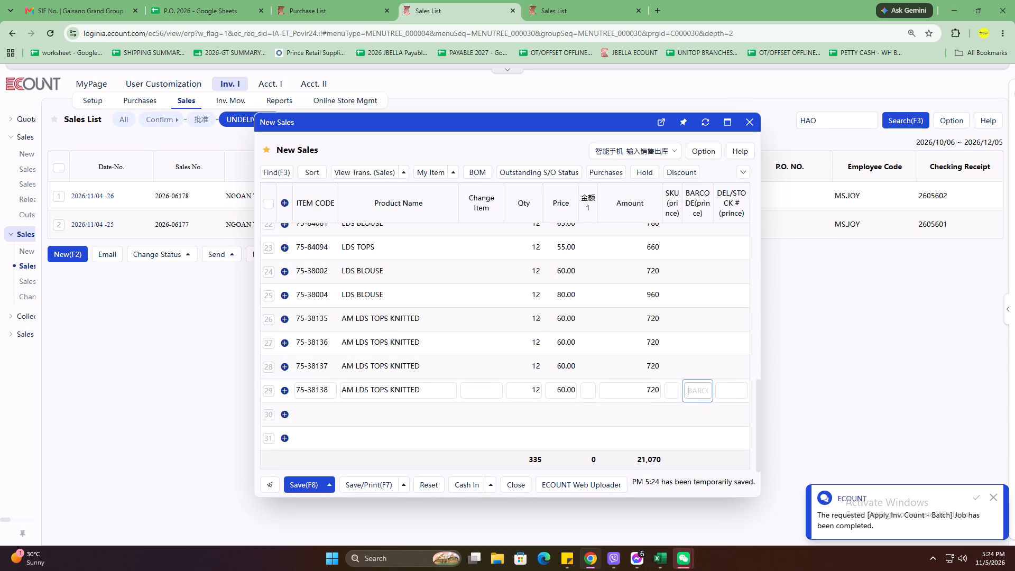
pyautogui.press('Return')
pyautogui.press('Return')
# Enter item 75-38139 on line 30 of the sale with a quantity of 12.
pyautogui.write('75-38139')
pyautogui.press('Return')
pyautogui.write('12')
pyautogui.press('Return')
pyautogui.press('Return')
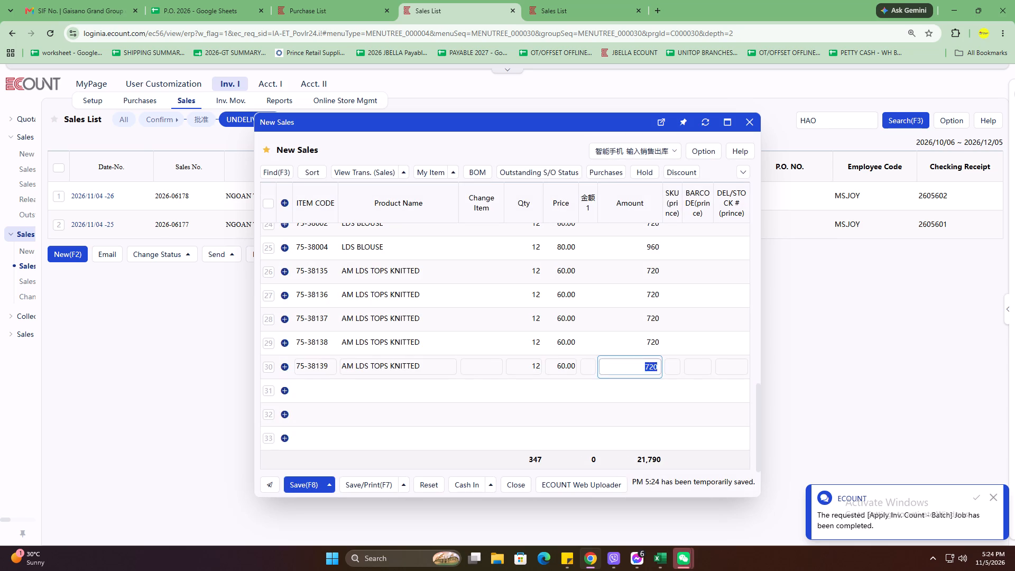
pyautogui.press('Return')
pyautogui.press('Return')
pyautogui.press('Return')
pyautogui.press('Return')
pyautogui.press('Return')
# Enter item 75-38141 on line 31 of the sale with a quantity of 12.
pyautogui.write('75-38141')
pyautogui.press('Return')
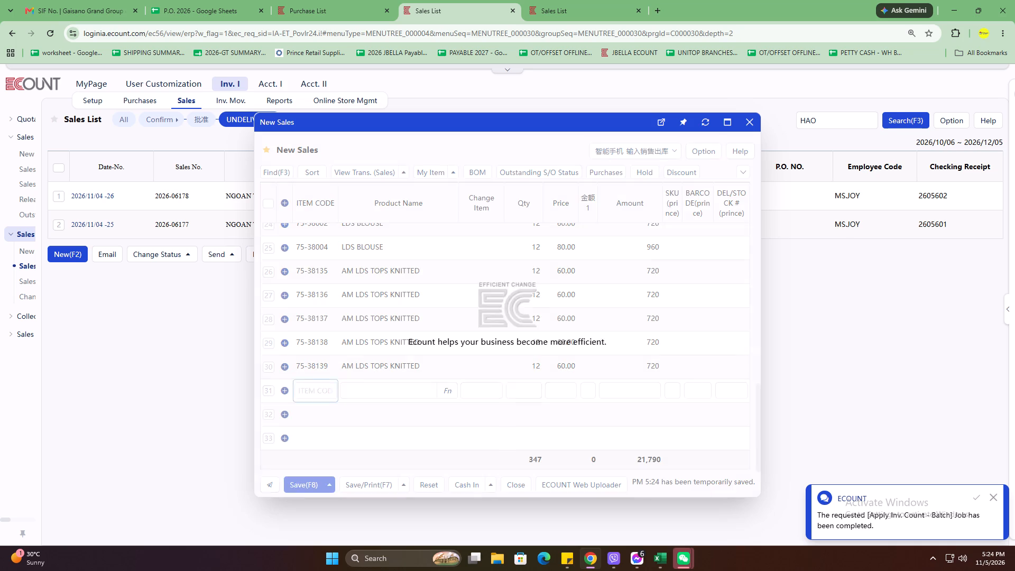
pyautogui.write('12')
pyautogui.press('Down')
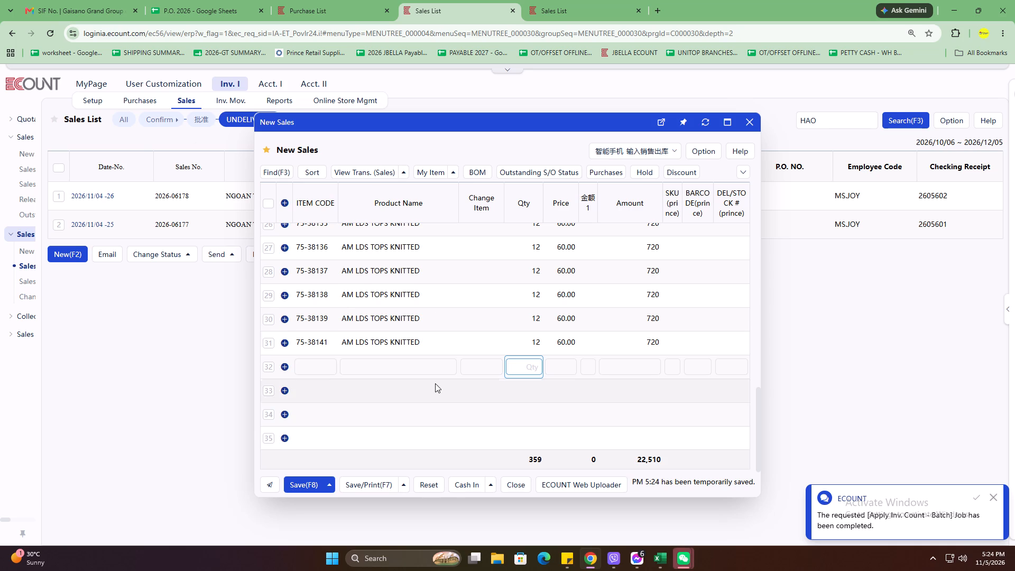
# Set the sale's checking receipt to 2605713 and its supplier code to 1.
pyautogui.scroll(5, 435, 383)
pyautogui.scroll(16, 435, 374)
pyautogui.click(439, 350)
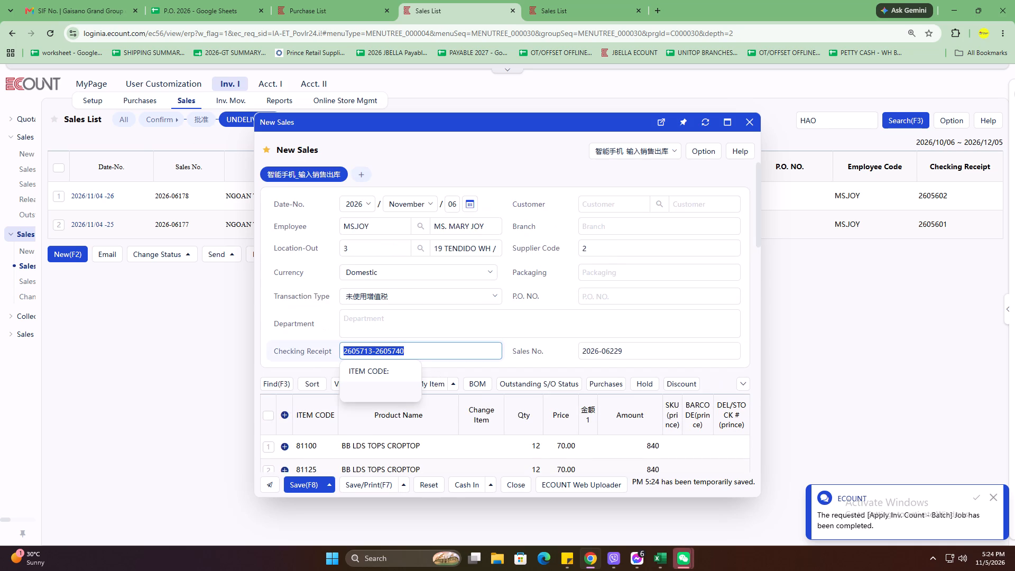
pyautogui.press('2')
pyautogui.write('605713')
pyautogui.click(645, 250)
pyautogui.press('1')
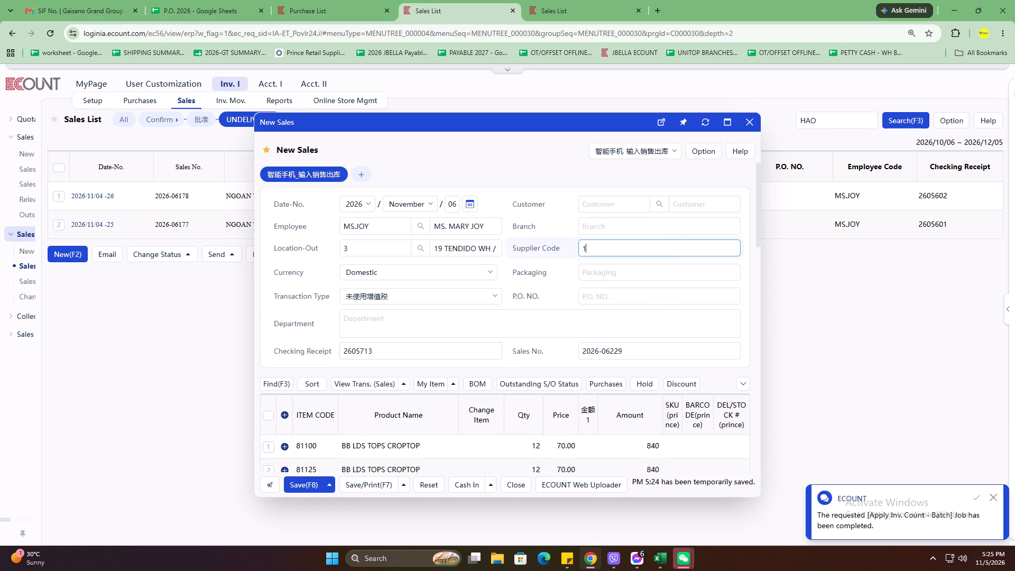
# Look up the sale's customer by entering NGOA in the customer field.
pyautogui.click(602, 207)
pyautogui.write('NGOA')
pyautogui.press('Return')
# Review the sale's BB LDS item lines 1 to 12, examining item codes, quantities and prices.
pyautogui.scroll(-13, 589, 268)
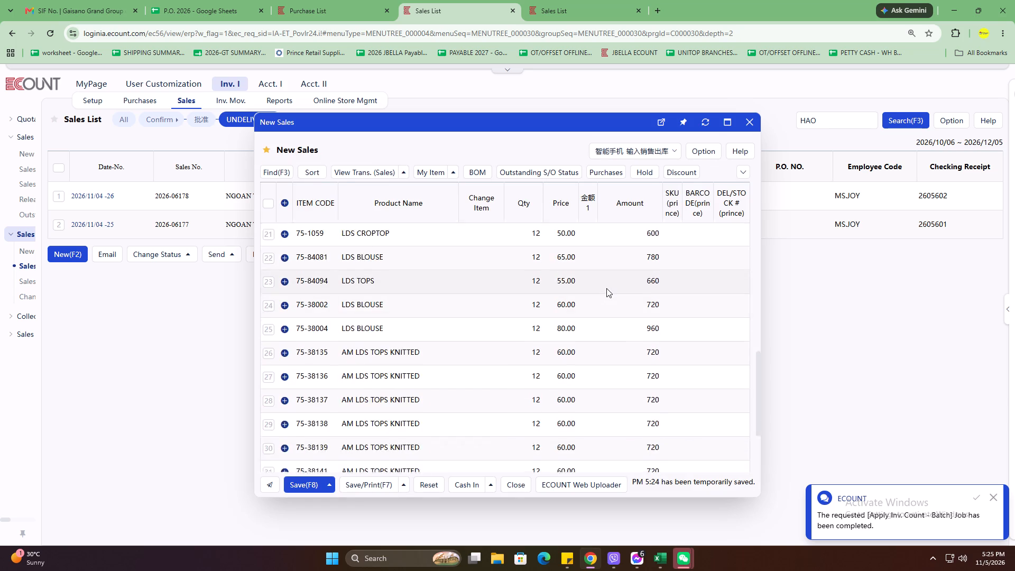
pyautogui.scroll(-6, 606, 288)
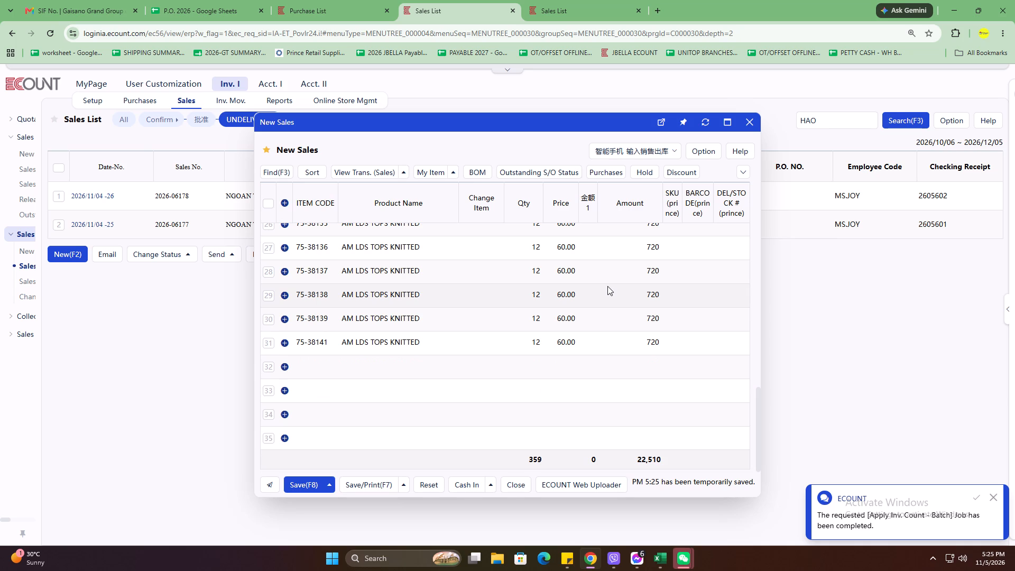
pyautogui.scroll(12, 599, 293)
pyautogui.scroll(1, 400, 312)
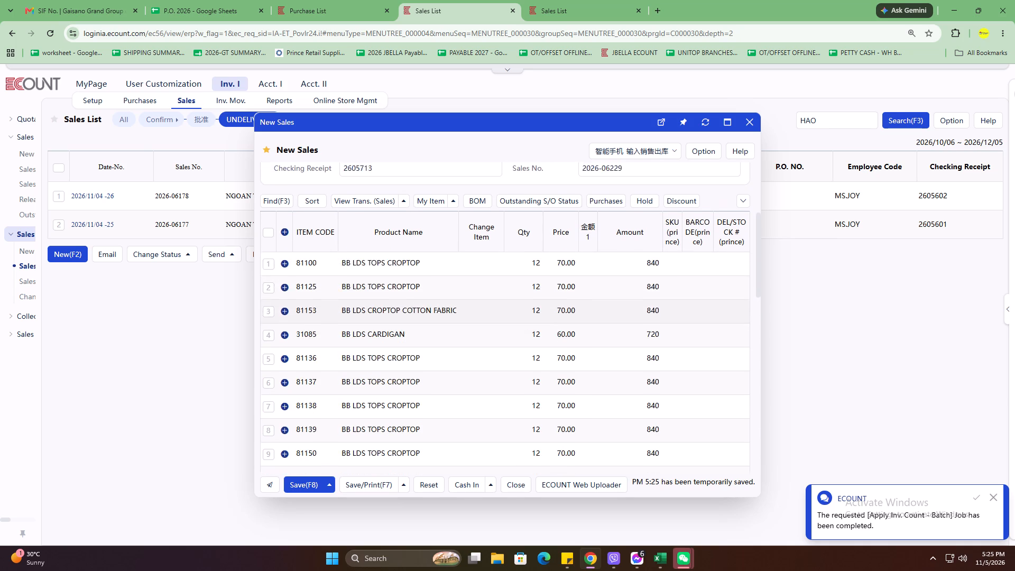
pyautogui.scroll(1, 400, 311)
pyautogui.click(403, 369)
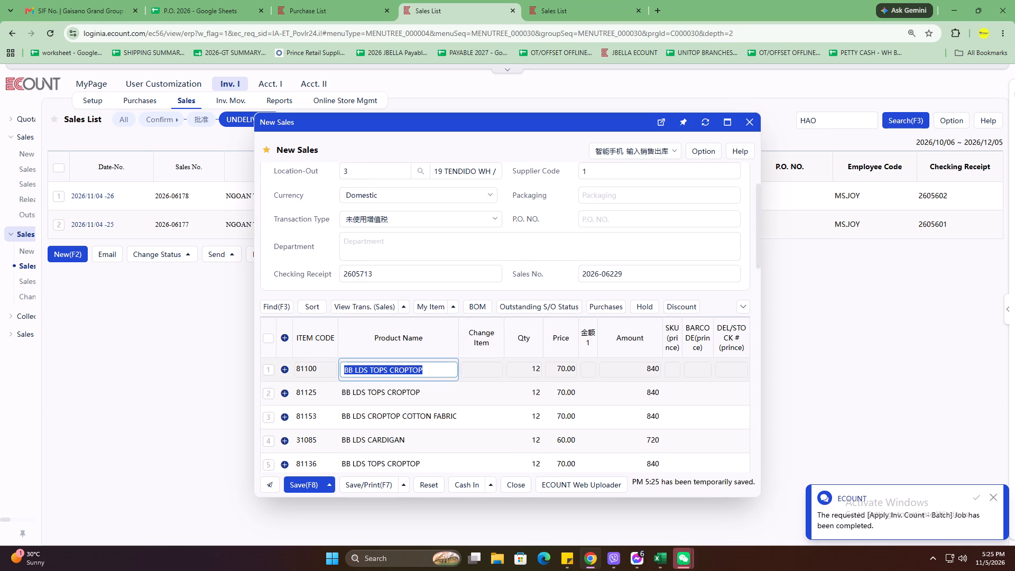
pyautogui.click(385, 406)
pyautogui.scroll(-1, 387, 408)
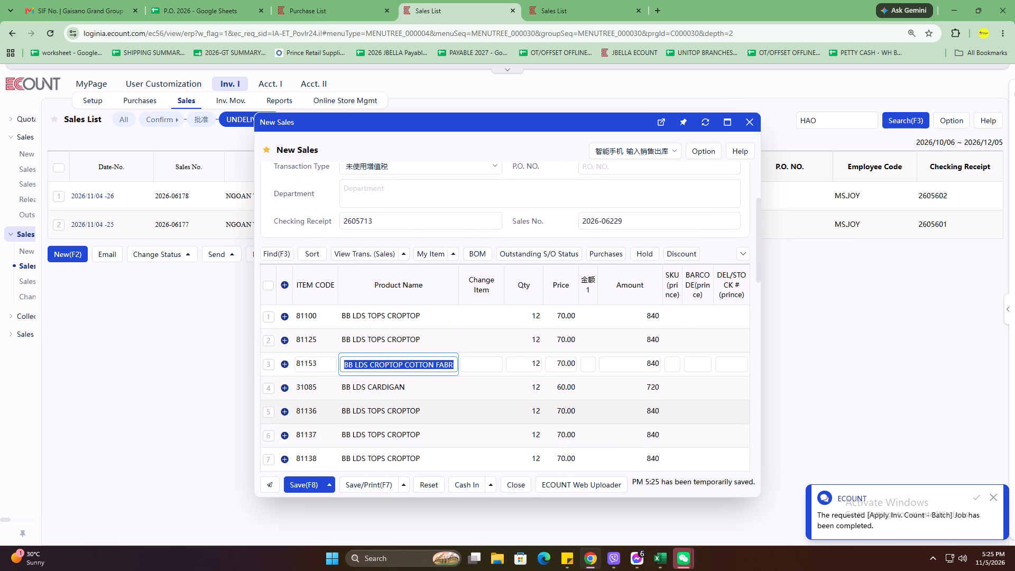
pyautogui.click(386, 393)
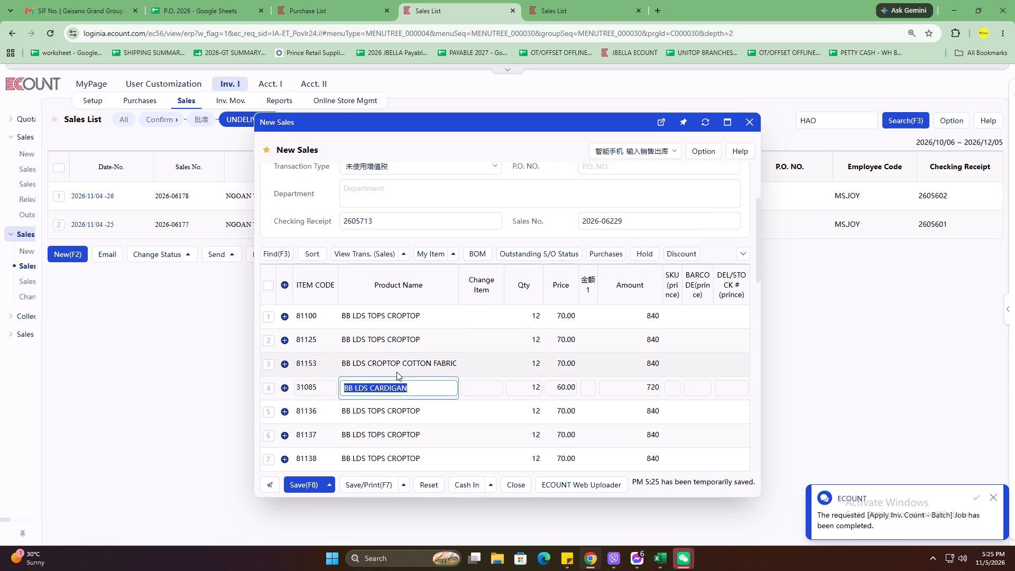
pyautogui.scroll(-1, 411, 358)
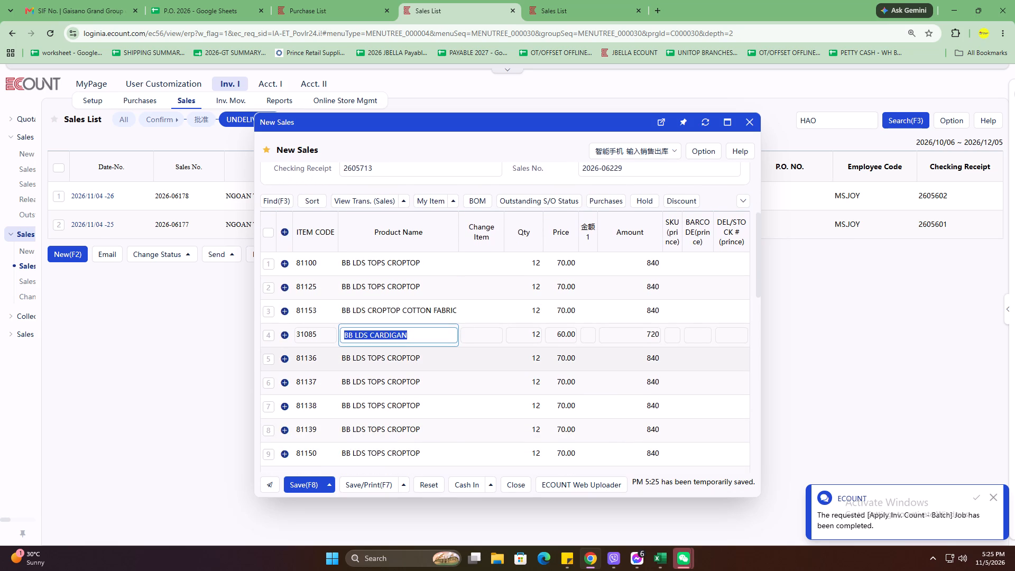
pyautogui.press('Down')
pyautogui.press('Down')
pyautogui.press('Down')
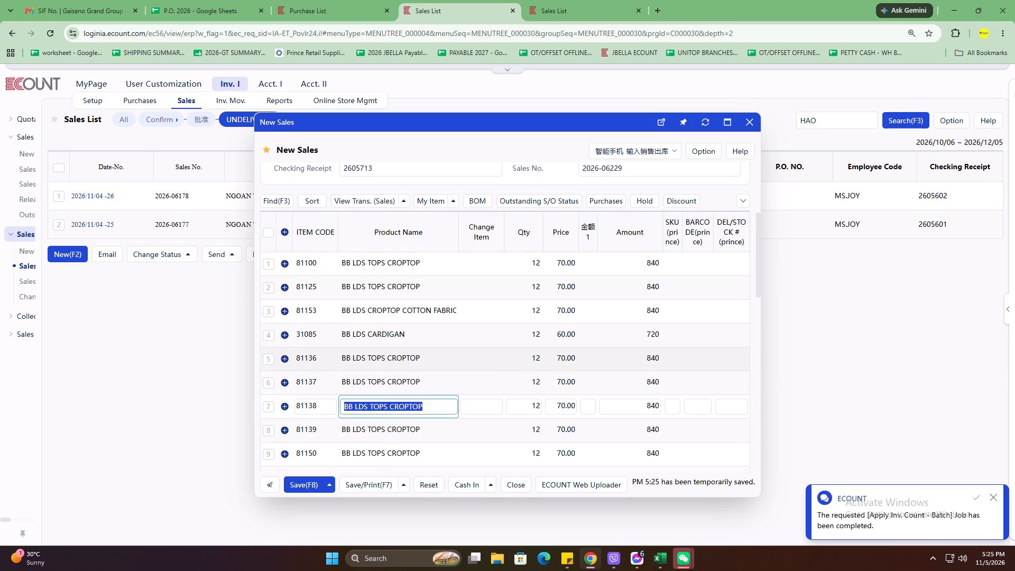
pyautogui.press('Down')
pyautogui.press('Down')
pyautogui.press('Down')
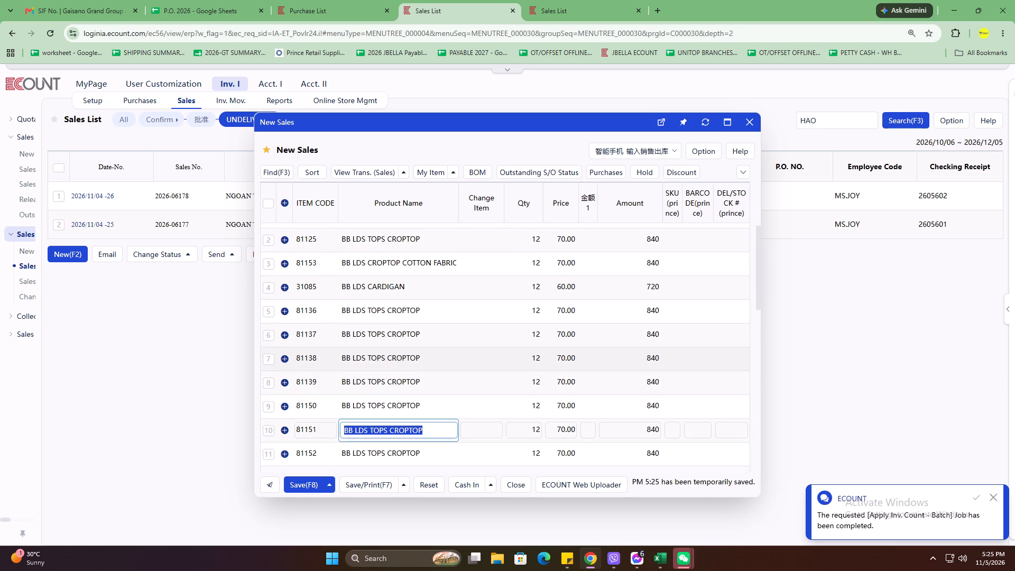
pyautogui.press('Down')
pyautogui.press('Down')
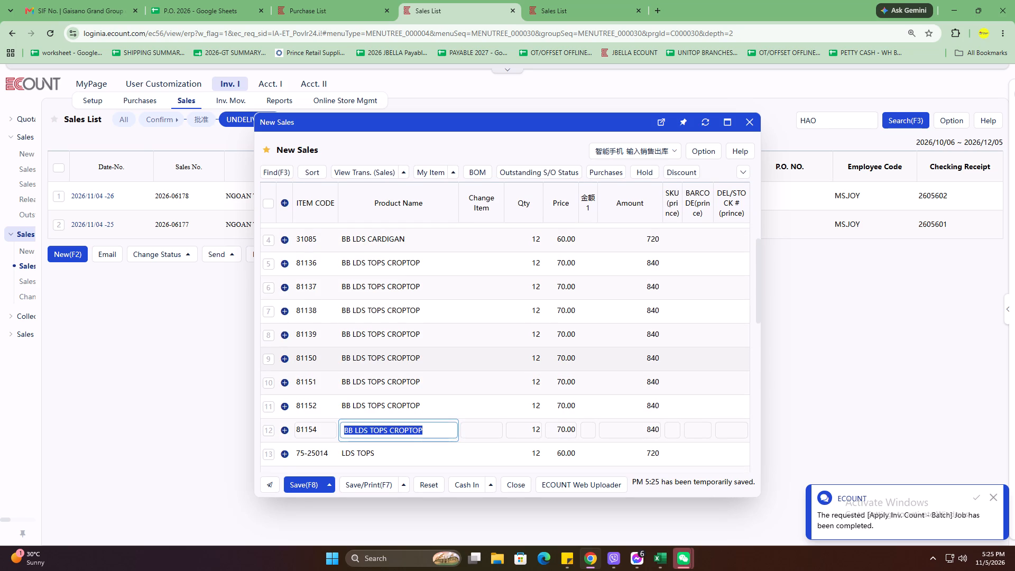
# Review the LDS item lines 13 to 25 of the sale, examining item codes, quantities and prices.
pyautogui.press('Down')
pyautogui.press('Down')
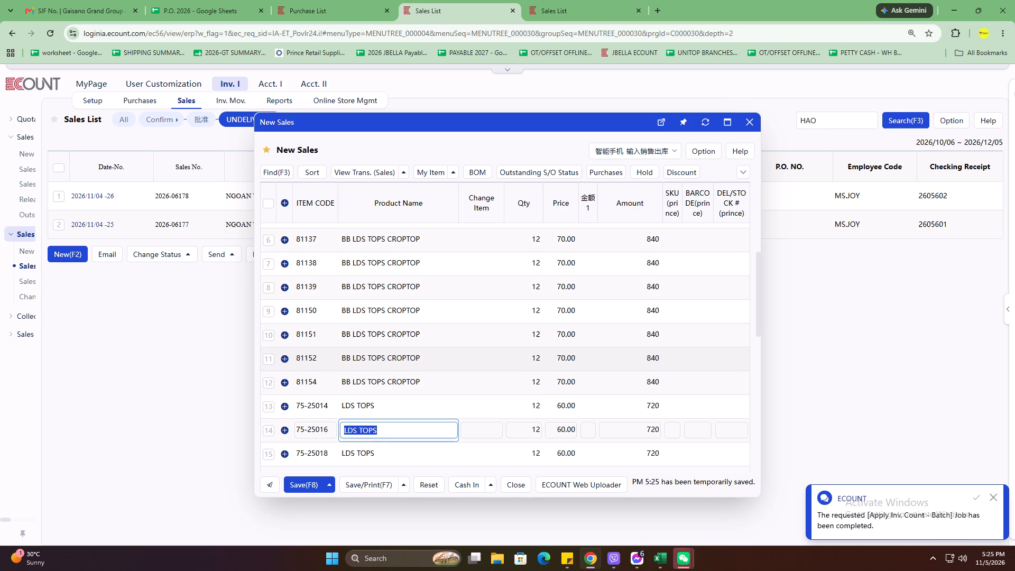
pyautogui.press('Down')
pyautogui.press('Down')
pyautogui.press('Up')
pyautogui.press('Up')
pyautogui.press('Down')
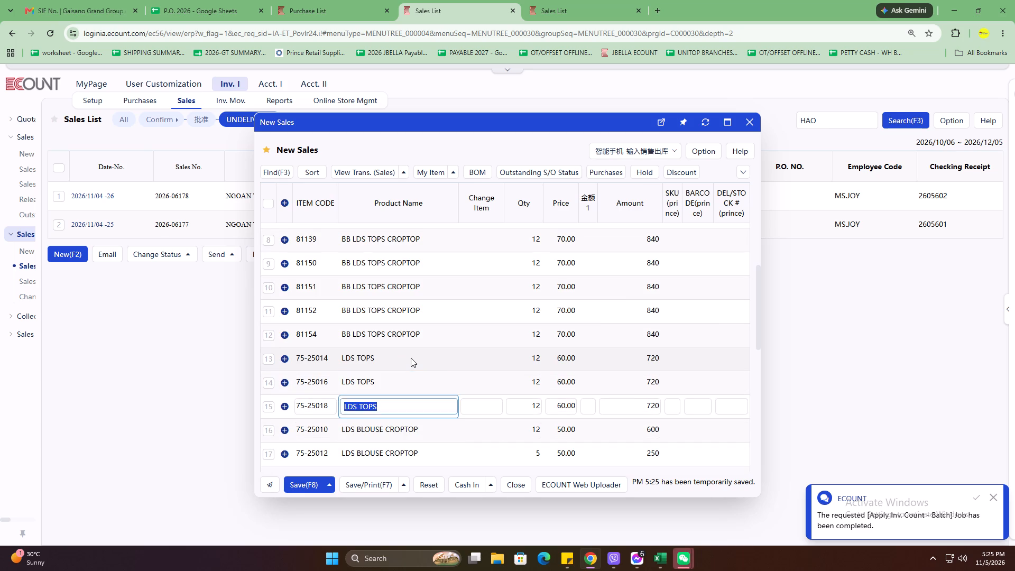
pyautogui.press('Down')
pyautogui.press('Down')
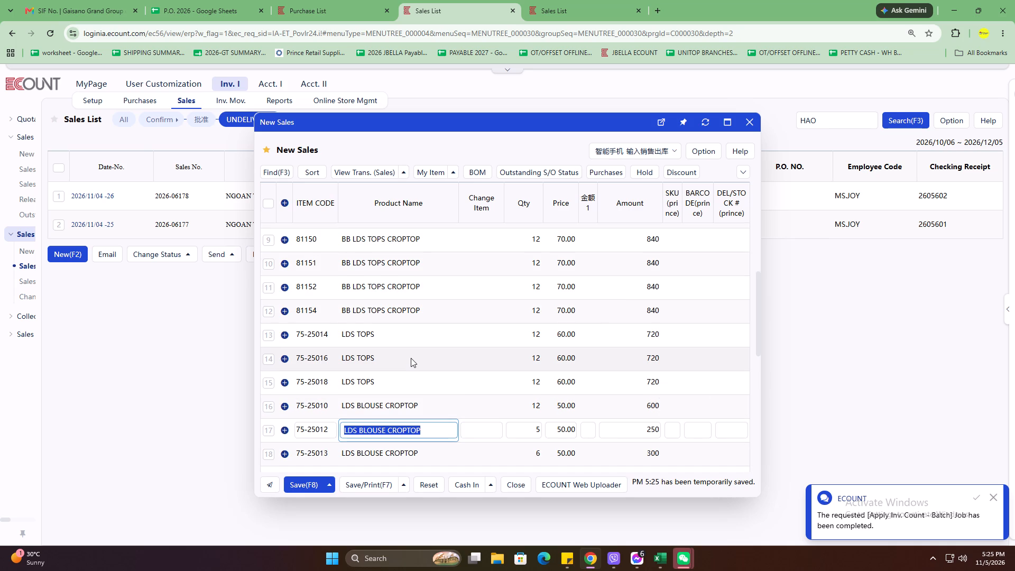
pyautogui.press('Down')
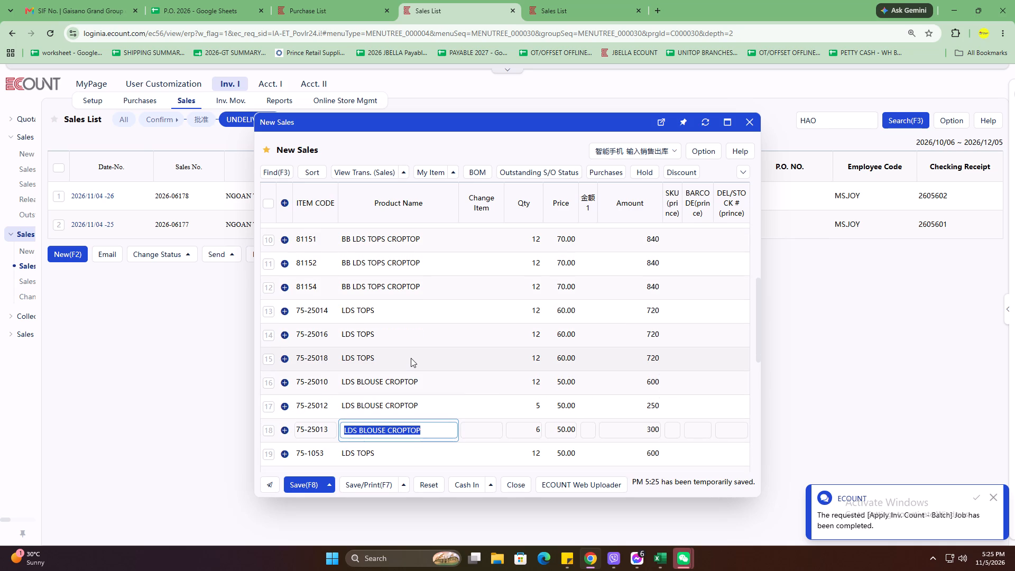
pyautogui.press('Down')
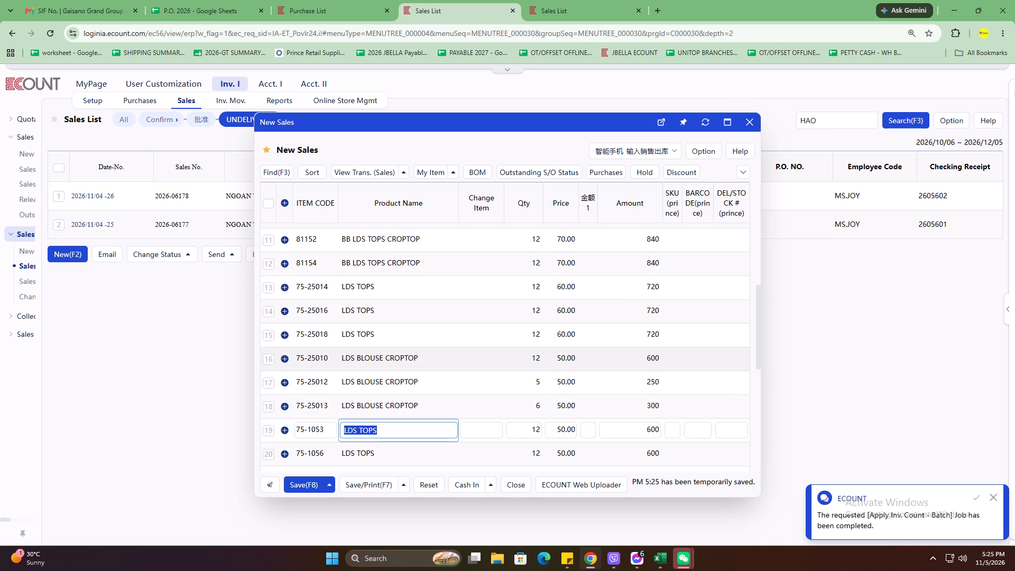
pyautogui.press('Right')
pyautogui.press('Right')
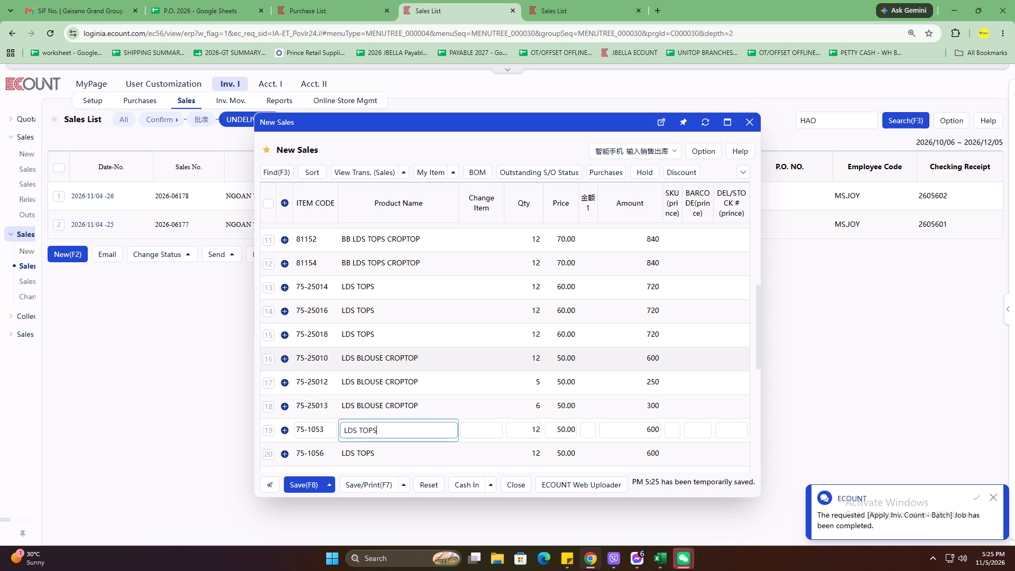
pyautogui.press('Down')
pyautogui.press('Down')
pyautogui.press('Down')
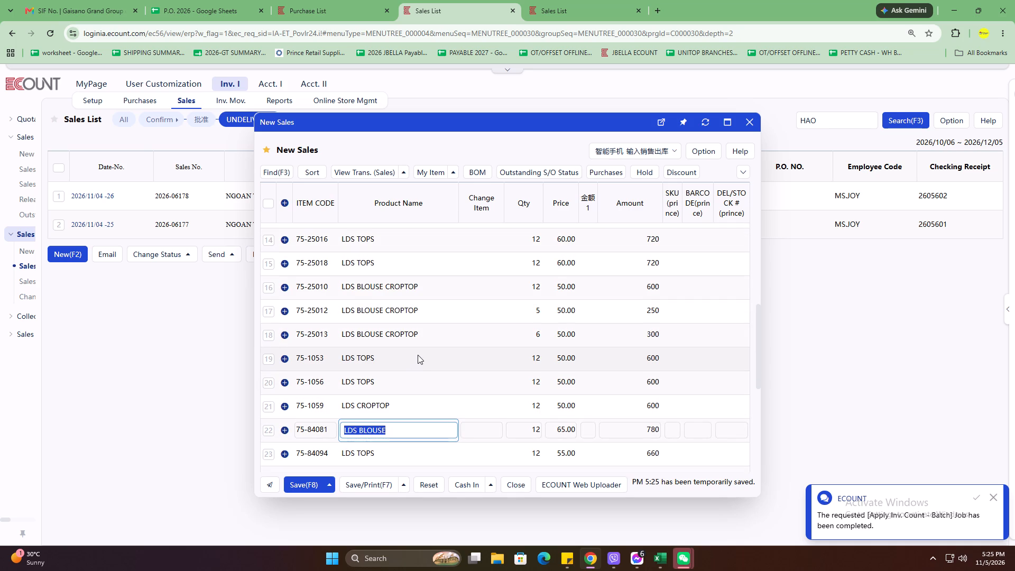
pyautogui.press('Down')
pyautogui.press('Down')
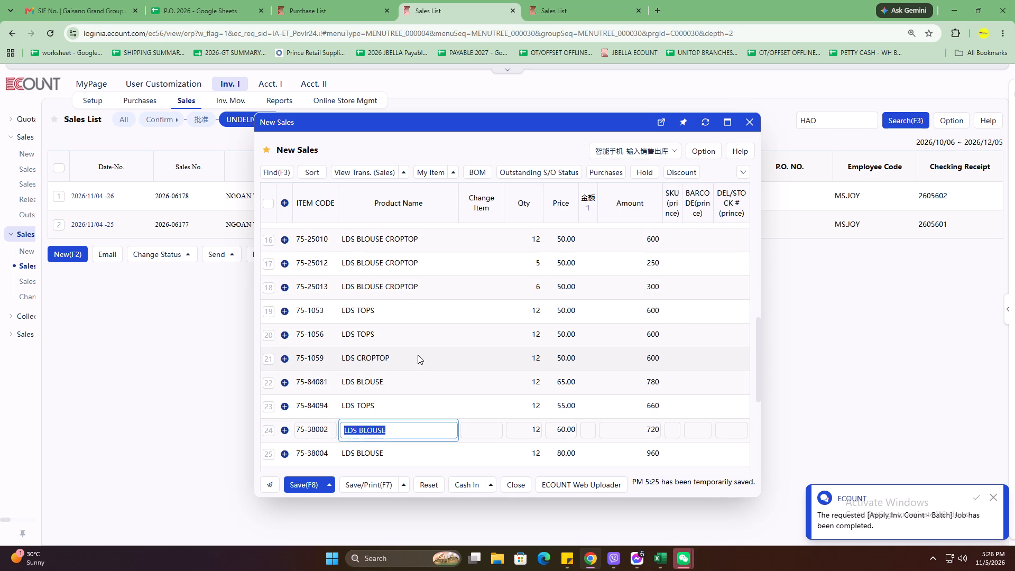
pyautogui.press('Down')
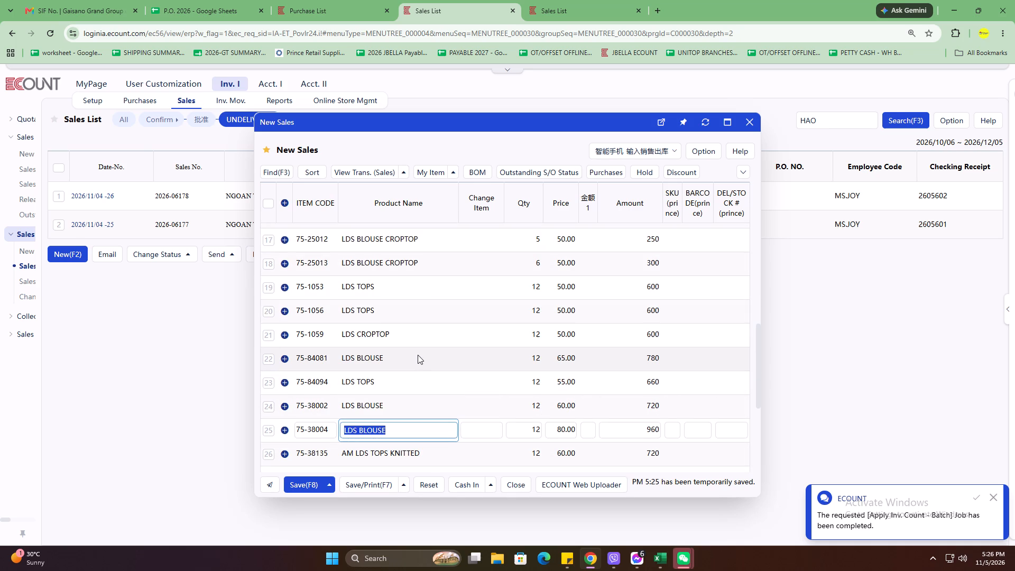
# Review the AM LDS TOPS KNITTED lines 26 to 31 of the sale, examining item codes, quantities and prices.
pyautogui.press('Down')
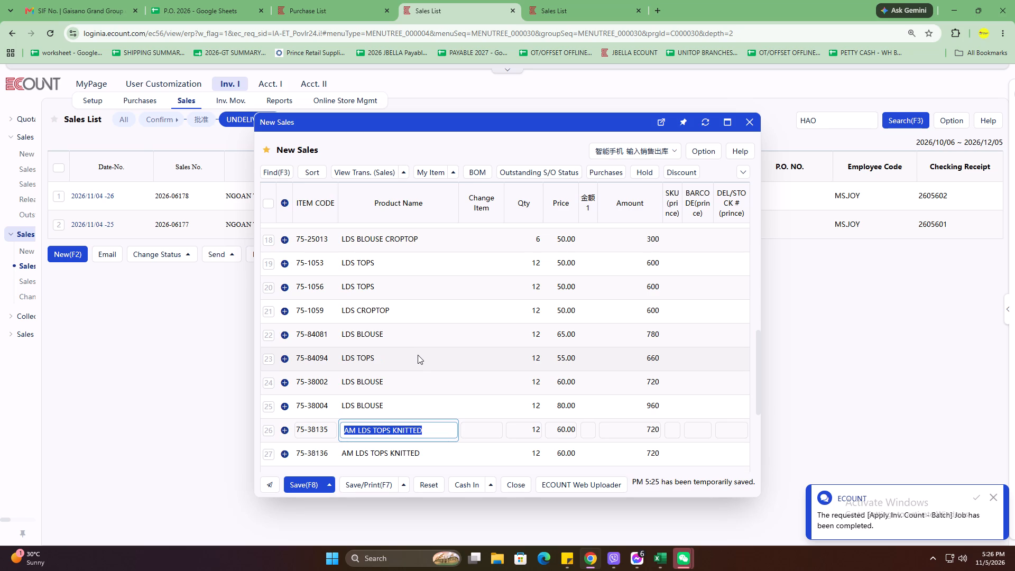
pyautogui.press('Down')
pyautogui.press('Down')
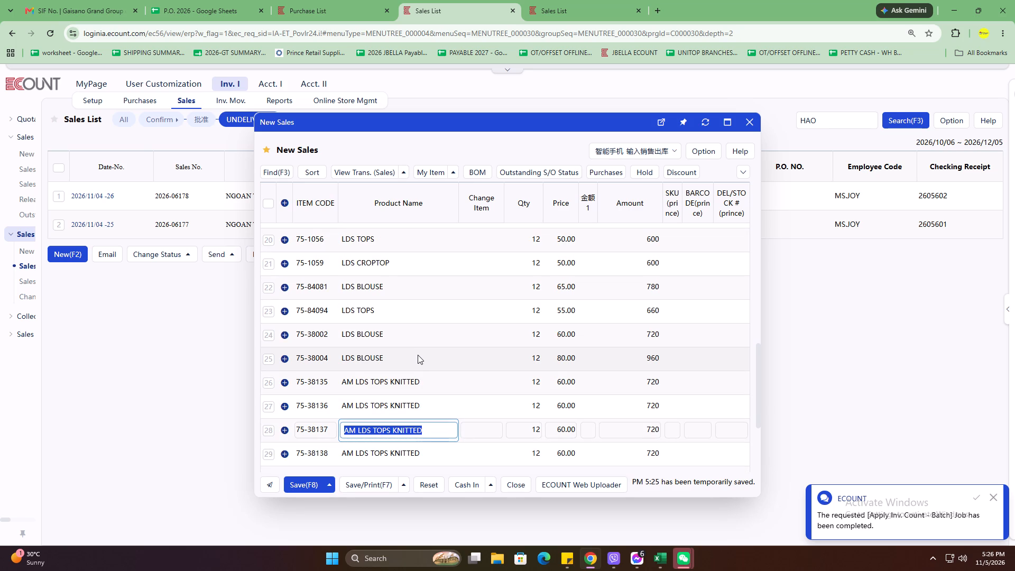
pyautogui.press('Down')
pyautogui.press('Down')
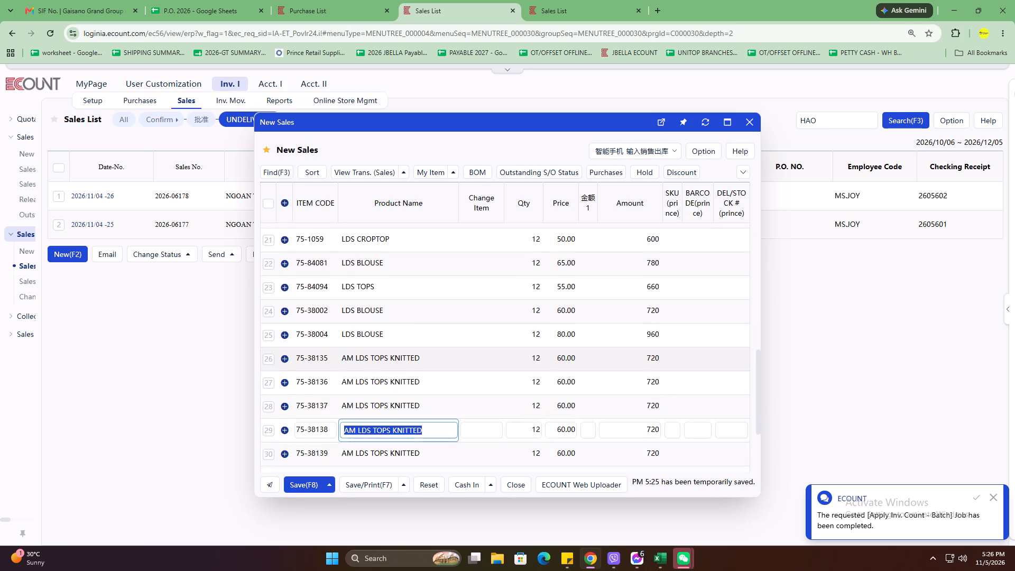
pyautogui.press('Down')
pyautogui.press('Down')
pyautogui.press('Down')
pyautogui.scroll(-7, 410, 402)
pyautogui.scroll(20, 451, 410)
pyautogui.scroll(1, 451, 410)
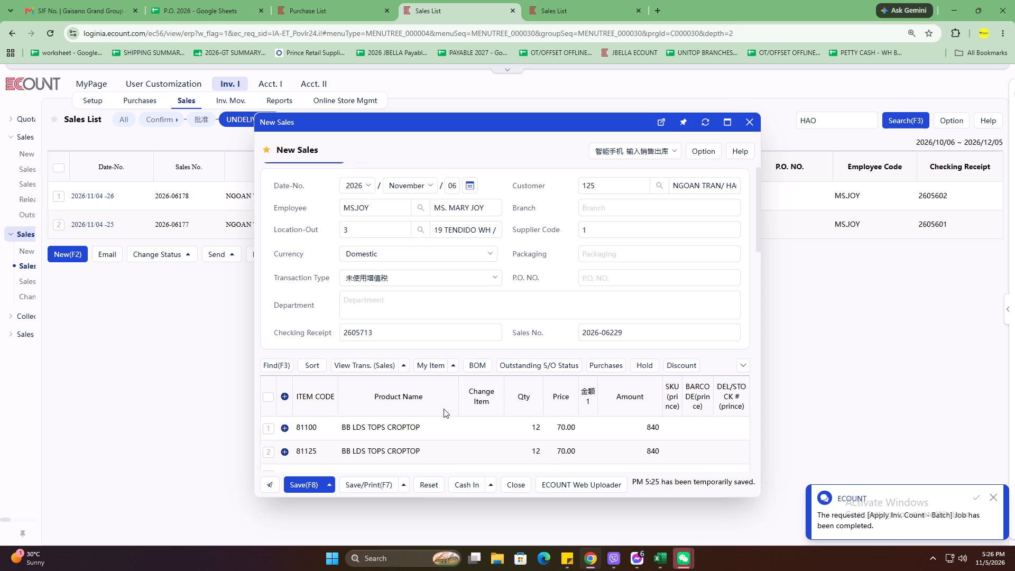
# Save the sale with checking receipt 2605713.
pyautogui.scroll(1, 444, 409)
pyautogui.click(304, 489)
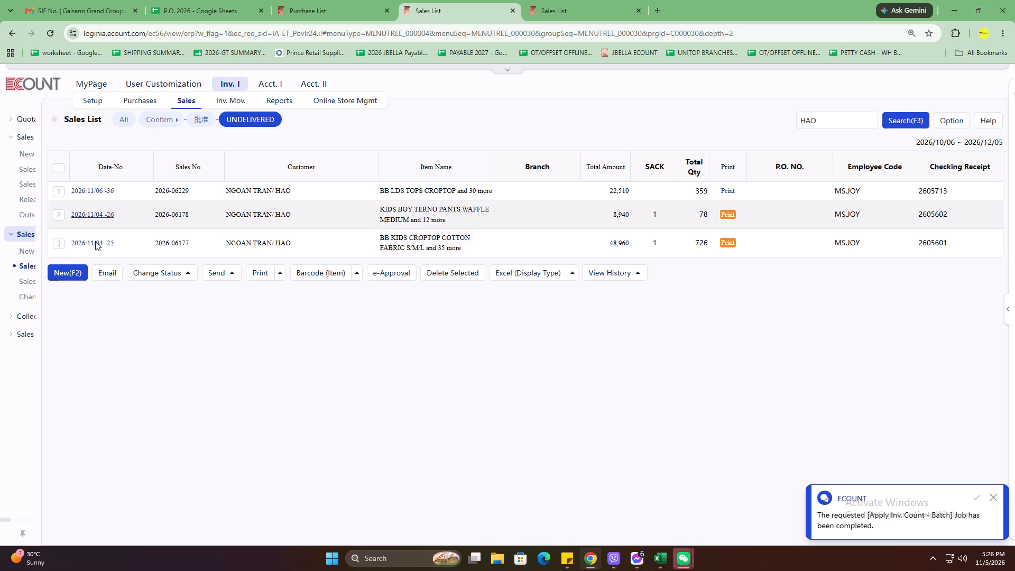
# Start a new sale with packaging 1 and checking receipt 2605740.
pyautogui.click(77, 269)
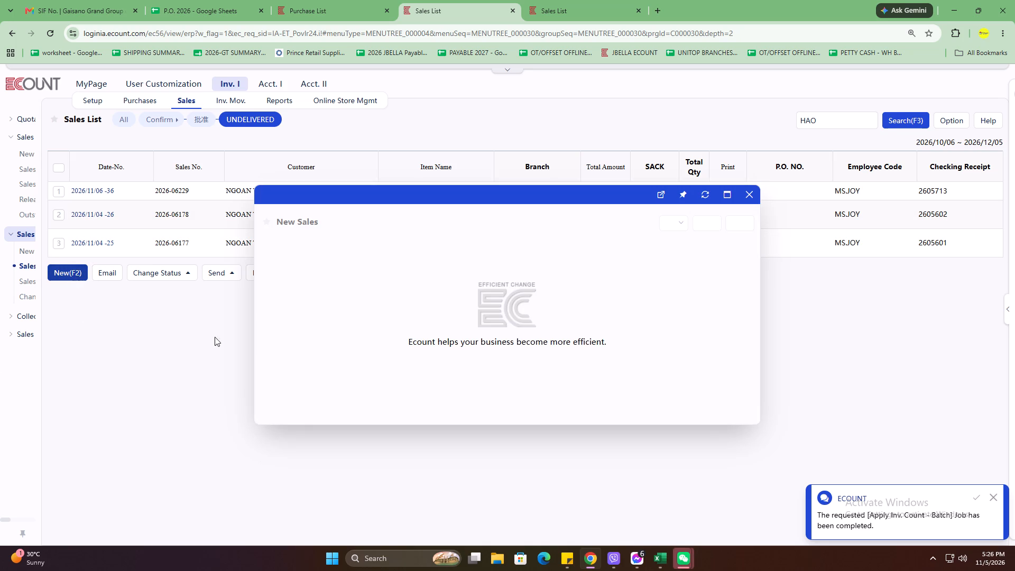
pyautogui.click(627, 261)
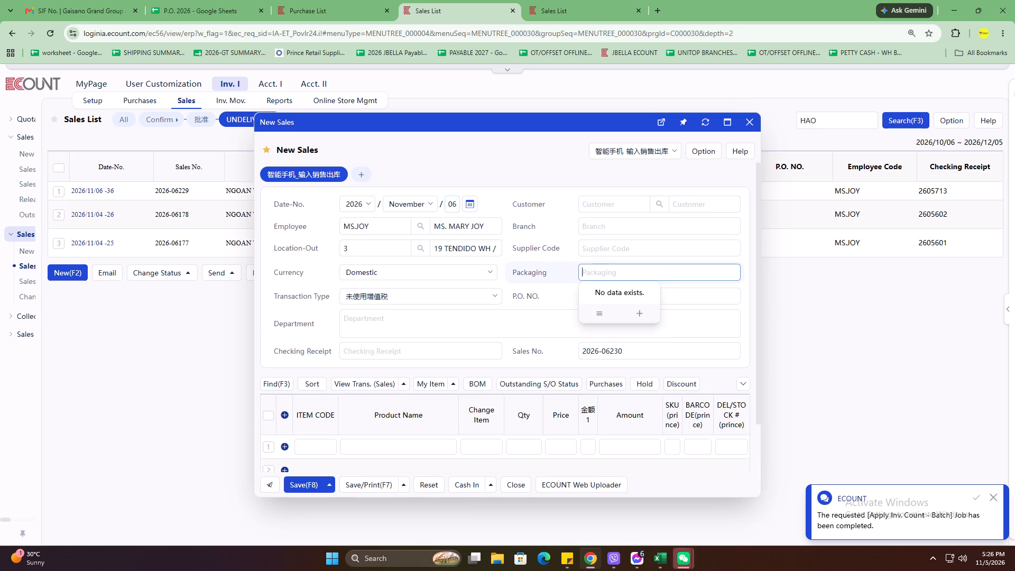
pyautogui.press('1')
pyautogui.click(384, 352)
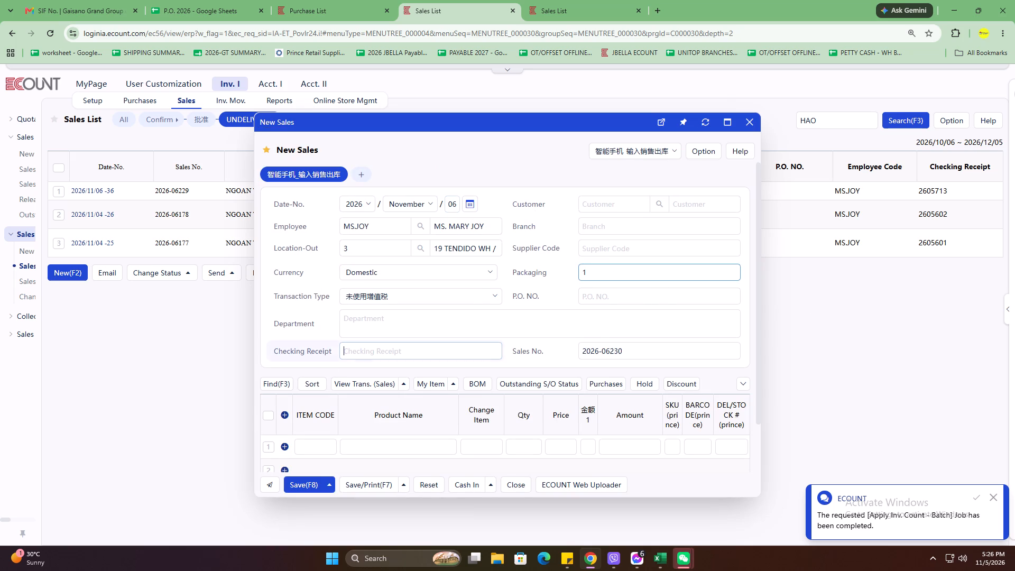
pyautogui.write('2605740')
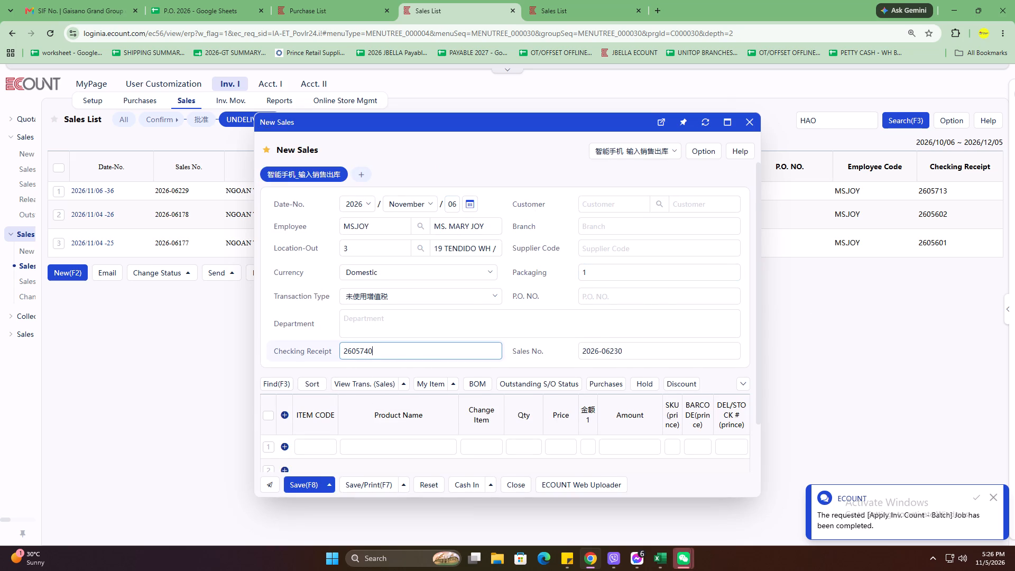
# Enter item 11153 on line 1 of the new sale with a quantity of 12.
pyautogui.scroll(-1, 401, 369)
pyautogui.click(316, 394)
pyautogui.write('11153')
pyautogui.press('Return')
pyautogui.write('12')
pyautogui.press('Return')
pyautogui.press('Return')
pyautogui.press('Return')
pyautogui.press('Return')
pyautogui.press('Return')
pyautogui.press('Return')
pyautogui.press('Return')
# Enter item 11154 on line 2 of the sale with a quantity of 12.
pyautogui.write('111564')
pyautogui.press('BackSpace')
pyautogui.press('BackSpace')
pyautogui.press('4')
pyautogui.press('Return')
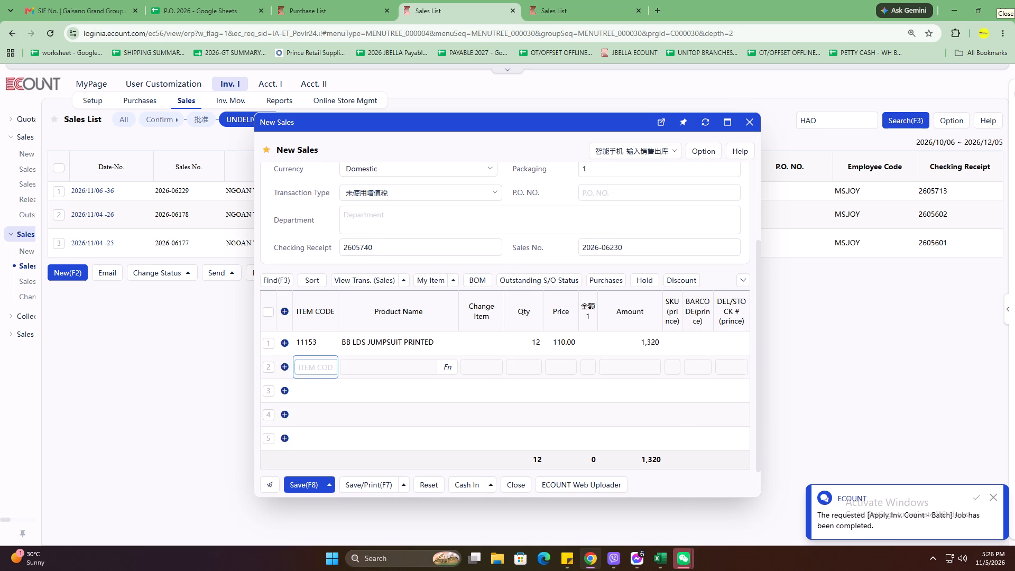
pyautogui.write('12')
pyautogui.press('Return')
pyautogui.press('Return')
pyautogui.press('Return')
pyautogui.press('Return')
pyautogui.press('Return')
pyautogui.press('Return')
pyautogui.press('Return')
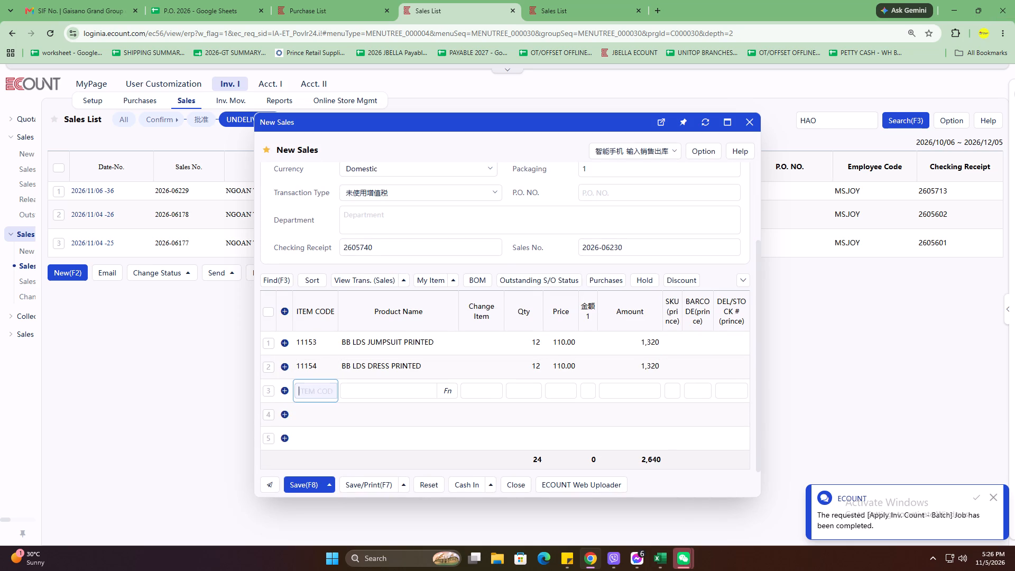
# Enter item 11157 on line 3 of the sale with a quantity of 12.
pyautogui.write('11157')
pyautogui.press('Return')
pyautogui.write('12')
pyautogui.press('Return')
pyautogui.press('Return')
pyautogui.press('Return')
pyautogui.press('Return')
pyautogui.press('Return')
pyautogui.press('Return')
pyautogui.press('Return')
# Enter item 11127 on line 4 of the sale with a quantity of 12.
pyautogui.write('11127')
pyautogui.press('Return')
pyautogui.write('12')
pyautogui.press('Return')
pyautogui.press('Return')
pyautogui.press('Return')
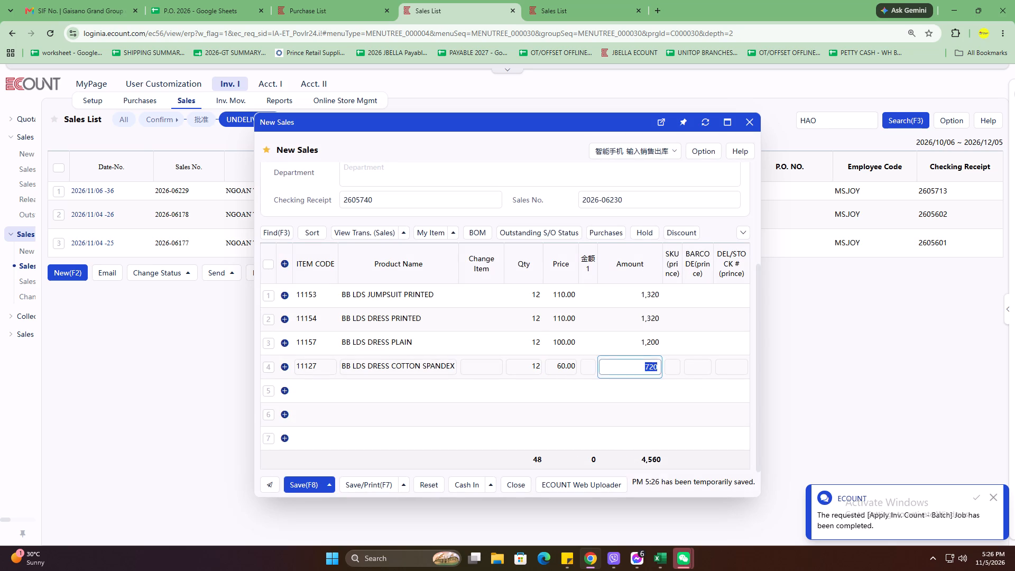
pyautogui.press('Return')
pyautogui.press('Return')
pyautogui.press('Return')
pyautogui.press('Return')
# Enter item 120049 on line 5 of the sale with a quantity of 12.
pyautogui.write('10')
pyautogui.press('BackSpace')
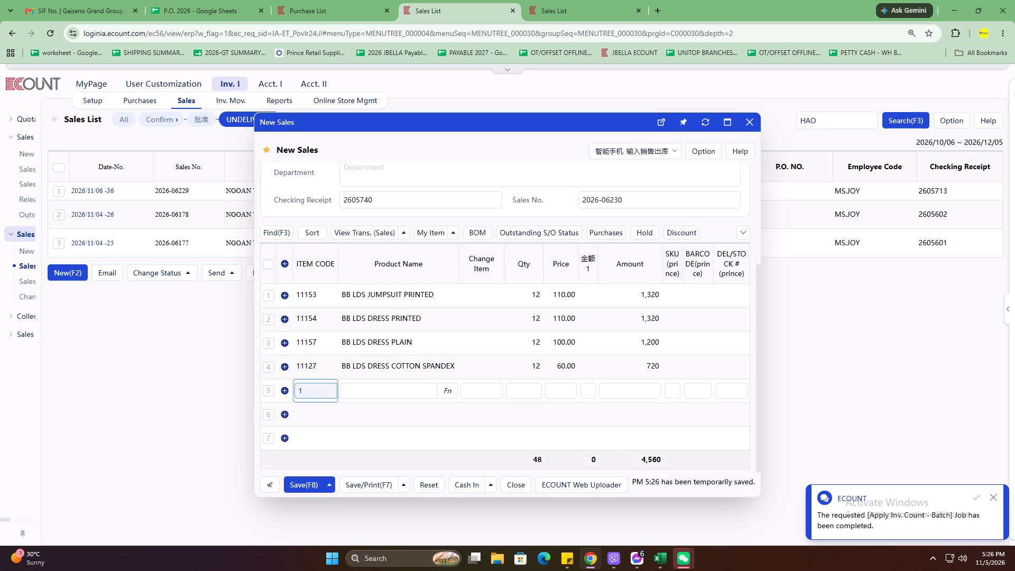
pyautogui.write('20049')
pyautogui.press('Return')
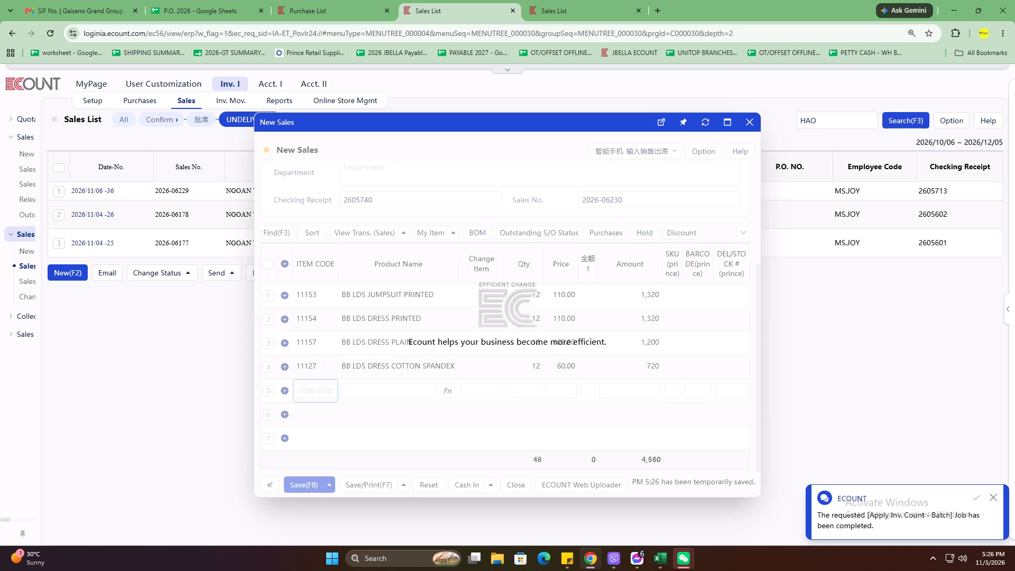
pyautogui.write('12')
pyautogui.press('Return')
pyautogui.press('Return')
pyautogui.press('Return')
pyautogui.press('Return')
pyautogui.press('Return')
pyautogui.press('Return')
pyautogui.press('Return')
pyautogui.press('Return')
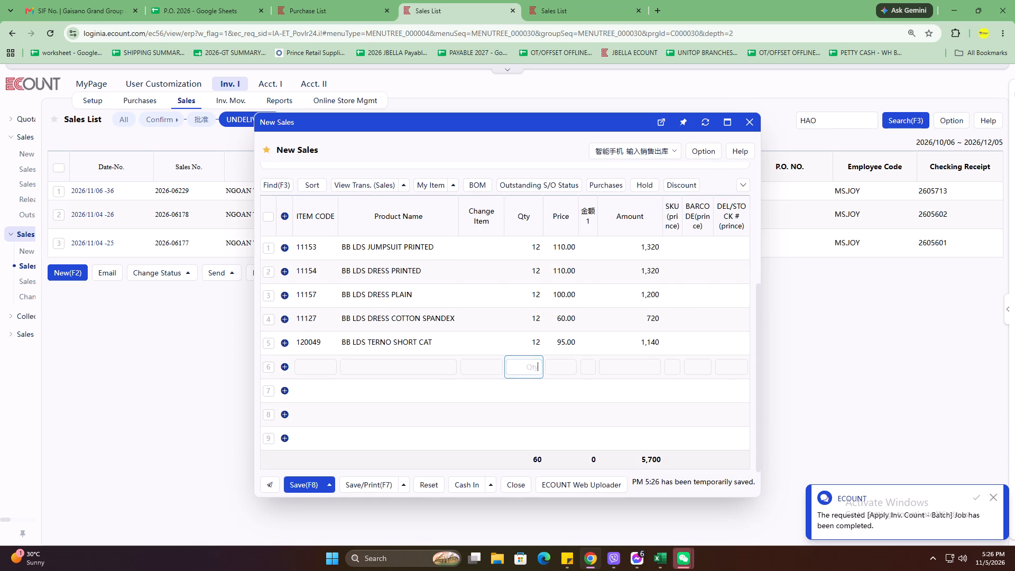
pyautogui.click(319, 369)
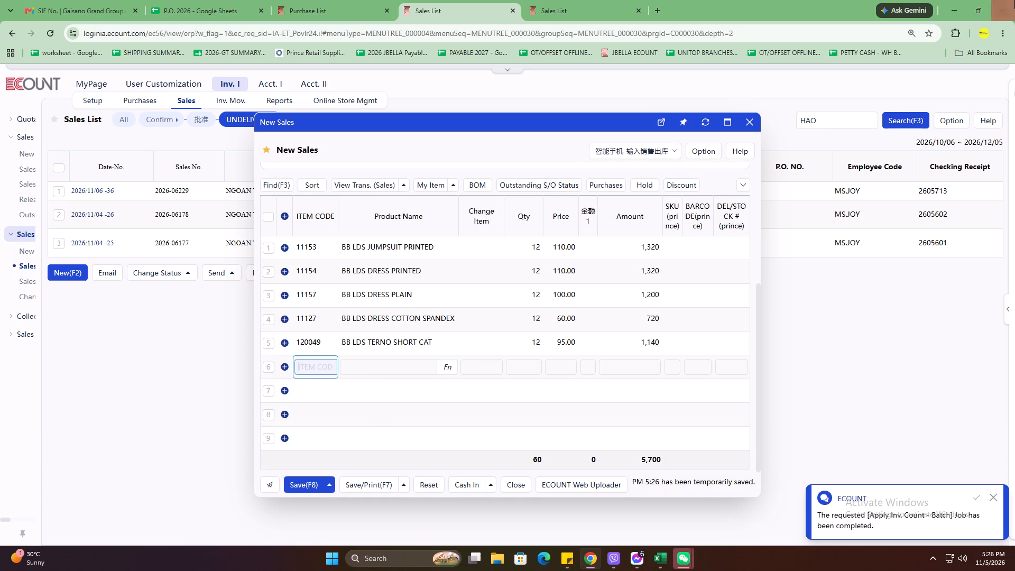
# Enter item 120064 on line 6 of the sale with a quantity of 12.
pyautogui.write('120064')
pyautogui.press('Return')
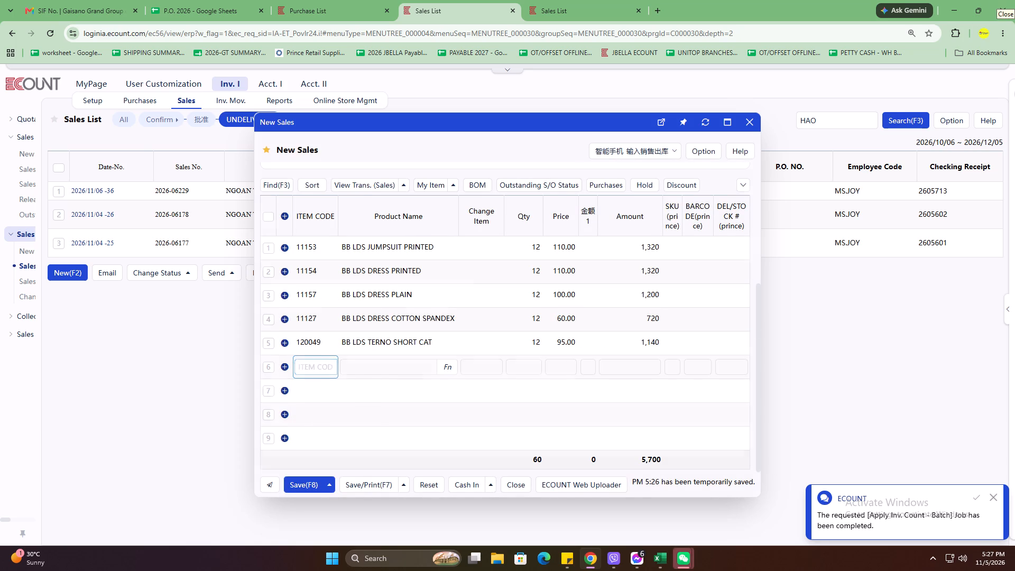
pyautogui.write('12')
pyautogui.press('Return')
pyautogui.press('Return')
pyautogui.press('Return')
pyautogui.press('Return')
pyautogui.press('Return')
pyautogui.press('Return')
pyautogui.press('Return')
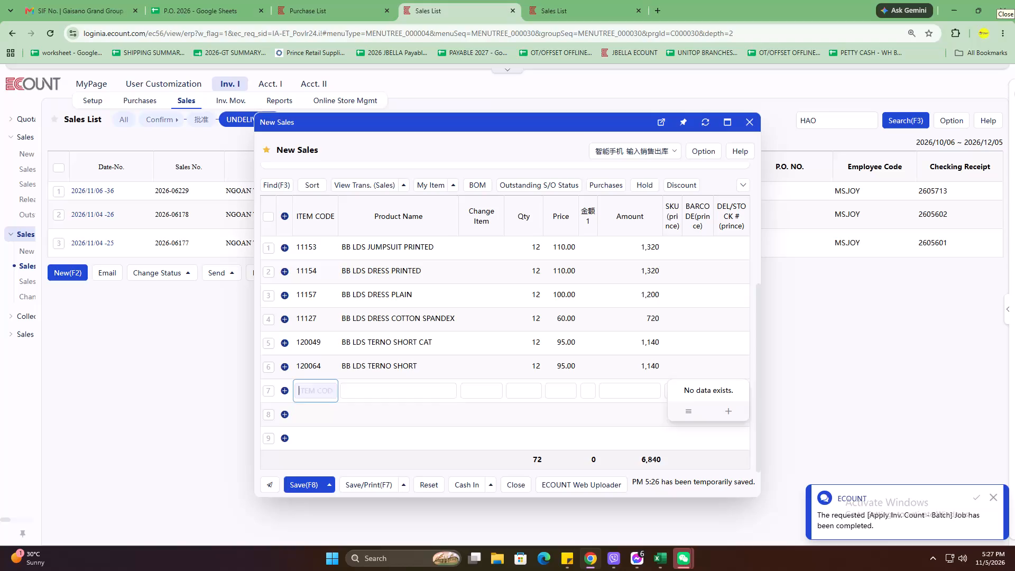
# Enter item 120058 on line 7 of the sale with a quantity of 12.
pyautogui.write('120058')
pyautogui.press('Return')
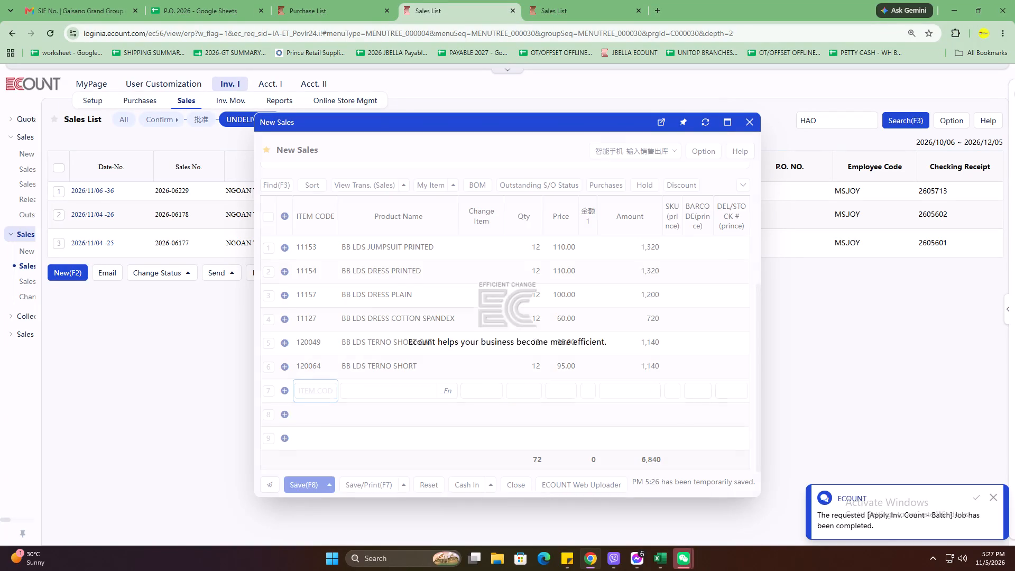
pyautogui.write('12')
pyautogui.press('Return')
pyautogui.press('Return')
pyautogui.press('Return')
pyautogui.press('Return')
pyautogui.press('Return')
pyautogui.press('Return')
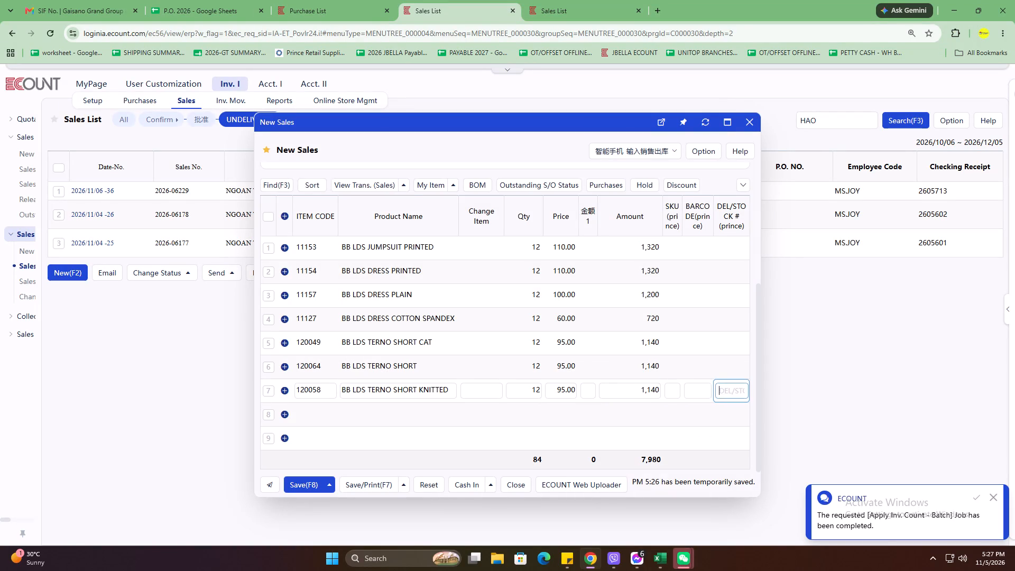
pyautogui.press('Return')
# Enter item 120065 on line 8 of the sale with a quantity of 12.
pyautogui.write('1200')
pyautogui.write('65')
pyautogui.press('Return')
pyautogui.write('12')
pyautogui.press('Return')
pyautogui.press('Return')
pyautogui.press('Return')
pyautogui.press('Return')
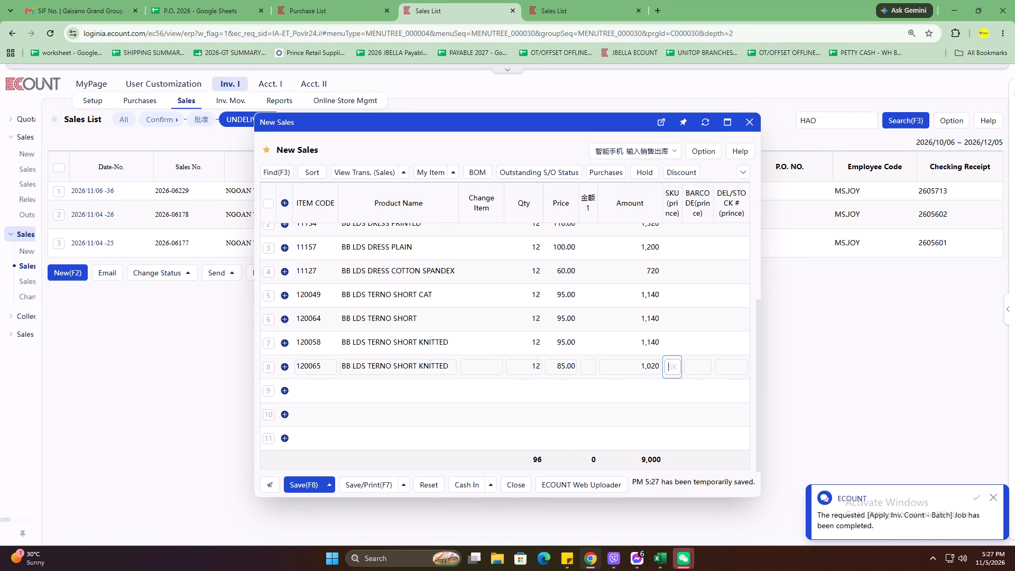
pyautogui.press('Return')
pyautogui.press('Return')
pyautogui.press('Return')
# Enter item 120221 on line 9 of the sale with a quantity of 12.
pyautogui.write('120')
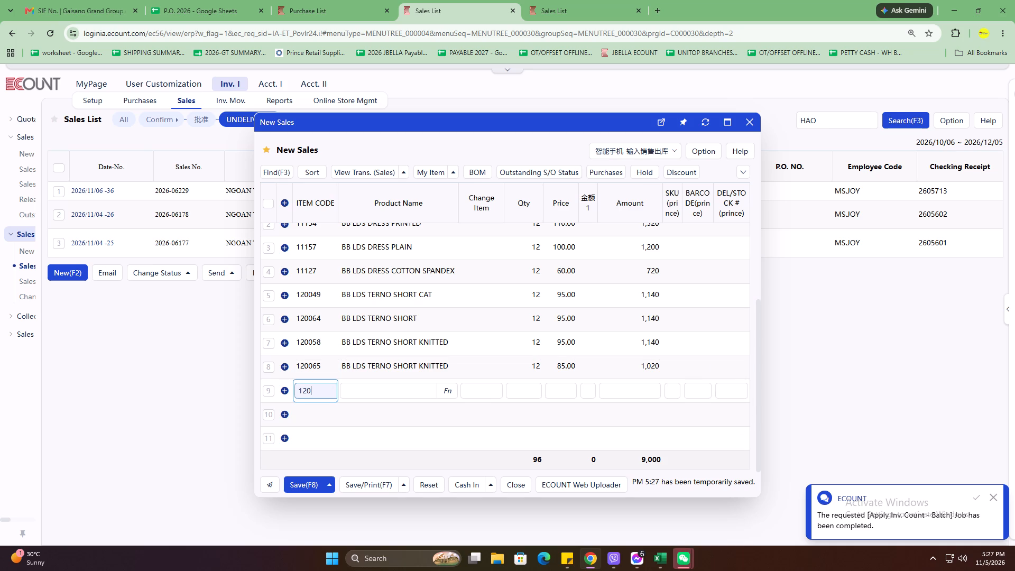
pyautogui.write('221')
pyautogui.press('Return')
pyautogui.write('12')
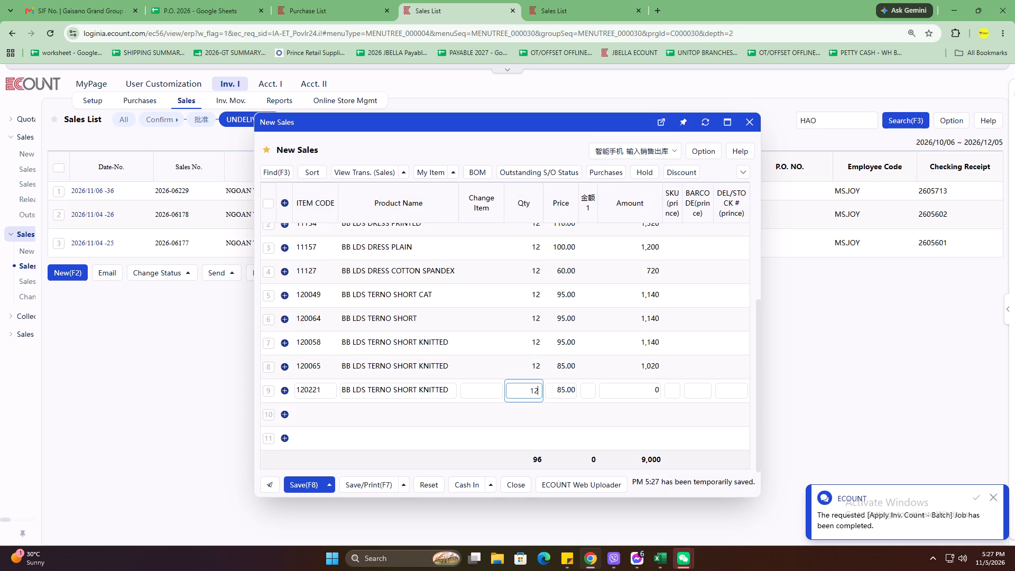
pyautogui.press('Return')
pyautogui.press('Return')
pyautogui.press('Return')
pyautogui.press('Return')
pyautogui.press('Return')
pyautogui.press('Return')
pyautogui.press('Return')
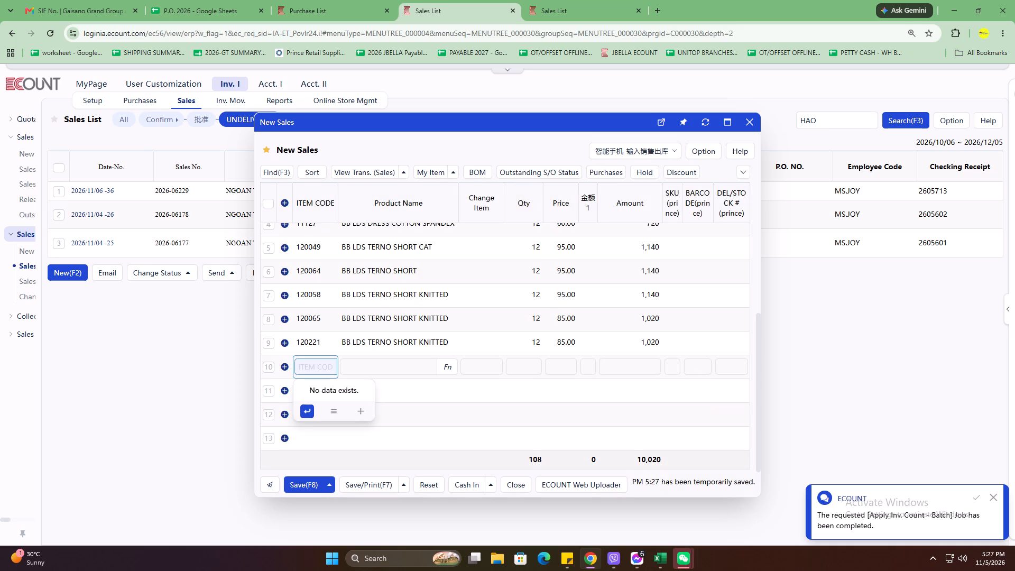
# Enter item 123-261 on line 10 of the sale with a quantity of 12.
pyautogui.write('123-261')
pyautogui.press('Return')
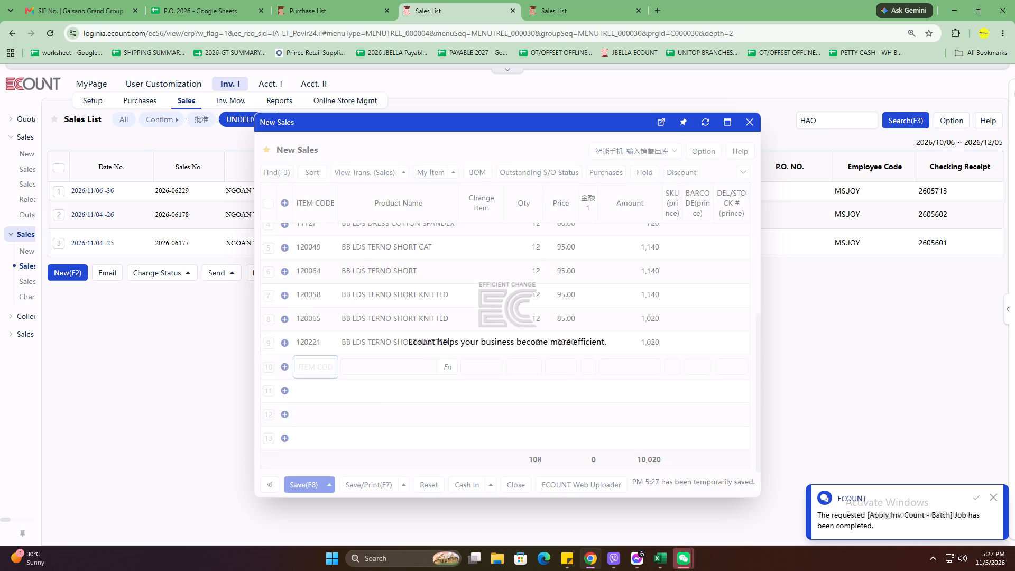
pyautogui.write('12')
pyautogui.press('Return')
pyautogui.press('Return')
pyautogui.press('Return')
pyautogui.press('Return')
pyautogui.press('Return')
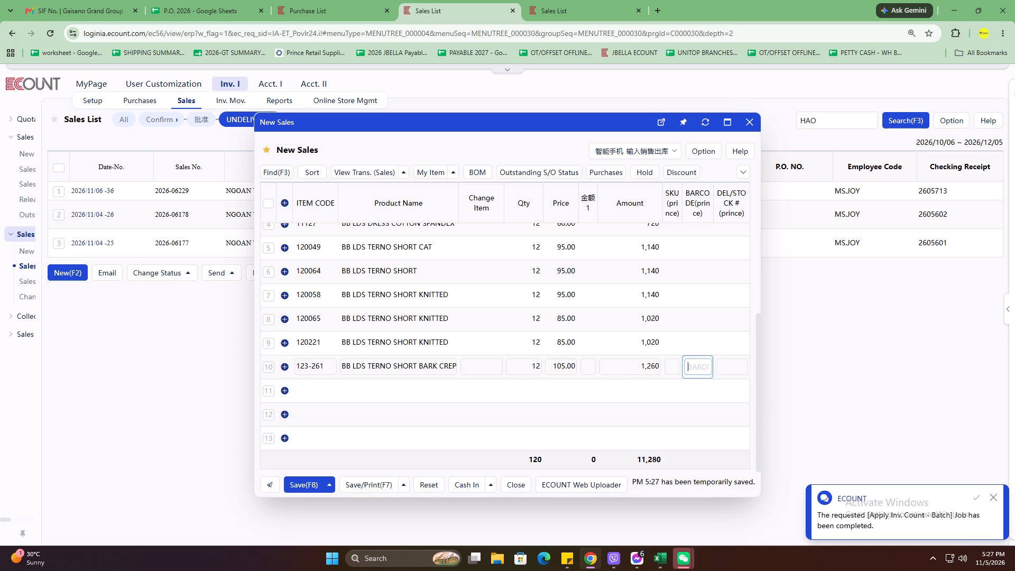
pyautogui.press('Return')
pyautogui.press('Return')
# Enter item 123-240 on line 11 of the sale with a quantity of 12.
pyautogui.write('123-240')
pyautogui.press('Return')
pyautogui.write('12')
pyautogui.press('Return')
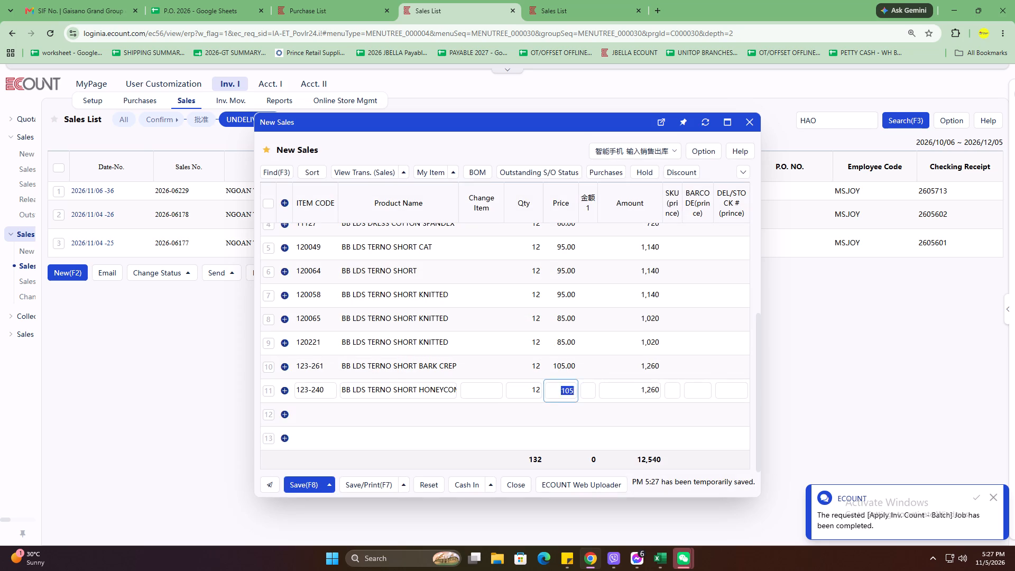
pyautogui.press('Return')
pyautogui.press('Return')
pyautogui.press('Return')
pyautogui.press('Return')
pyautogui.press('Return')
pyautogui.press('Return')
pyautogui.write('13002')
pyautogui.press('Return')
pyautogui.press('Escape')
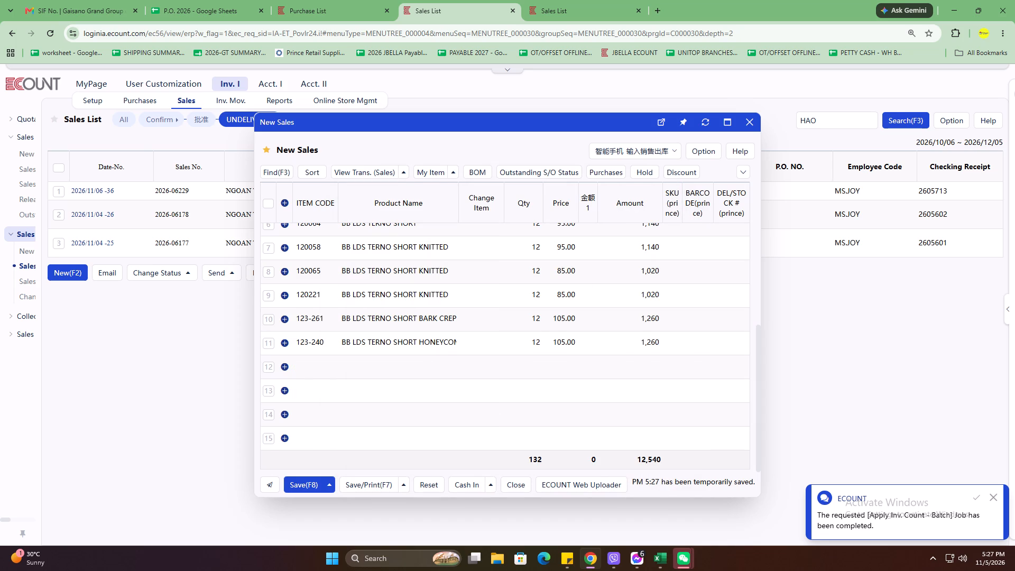
# Enter item 130002 on line 12 of the sale with a quantity of 12.
pyautogui.click(322, 375)
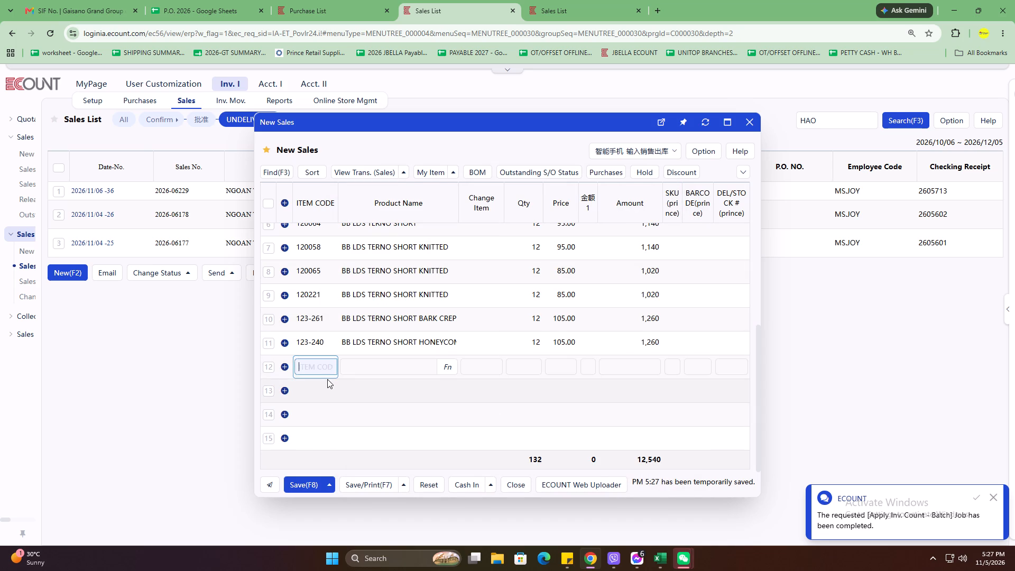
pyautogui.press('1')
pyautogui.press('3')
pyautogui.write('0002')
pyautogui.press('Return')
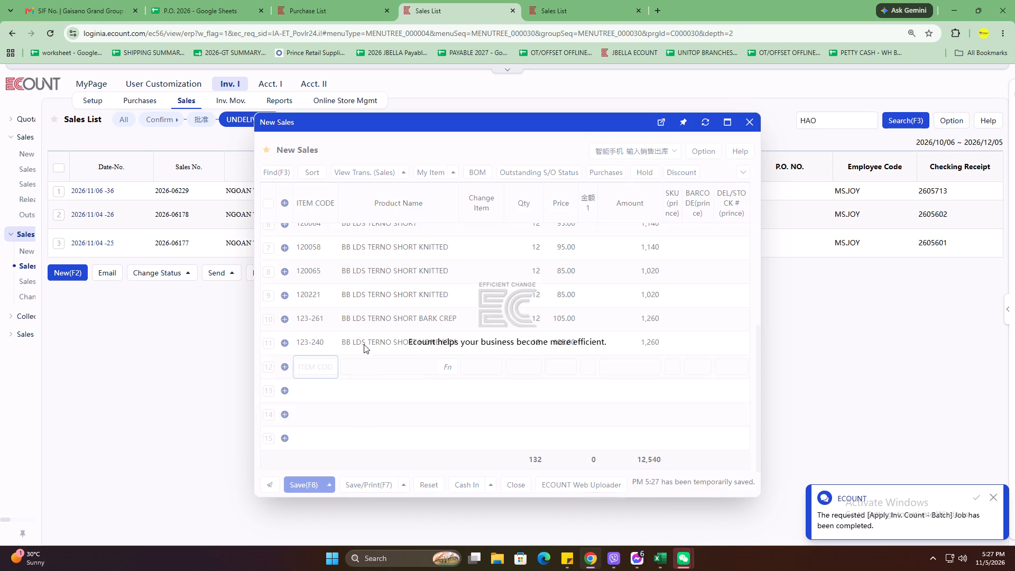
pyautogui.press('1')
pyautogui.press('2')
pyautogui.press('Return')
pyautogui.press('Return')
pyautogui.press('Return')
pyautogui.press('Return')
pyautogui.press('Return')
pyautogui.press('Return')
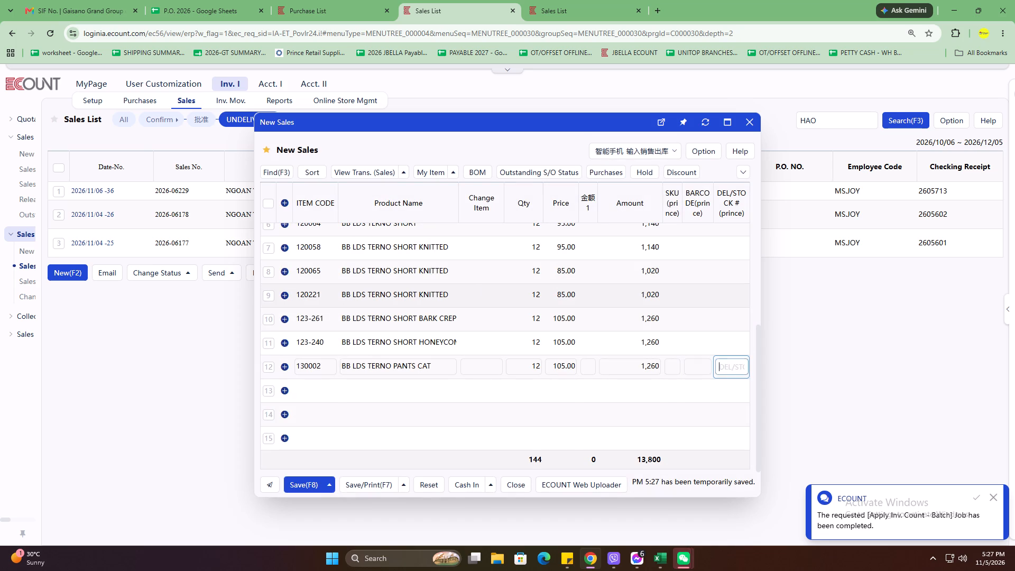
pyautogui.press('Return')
# Enter item 130008, BB TERNO PANTS MICKY, on line 13 of the sale with a quantity of 12.
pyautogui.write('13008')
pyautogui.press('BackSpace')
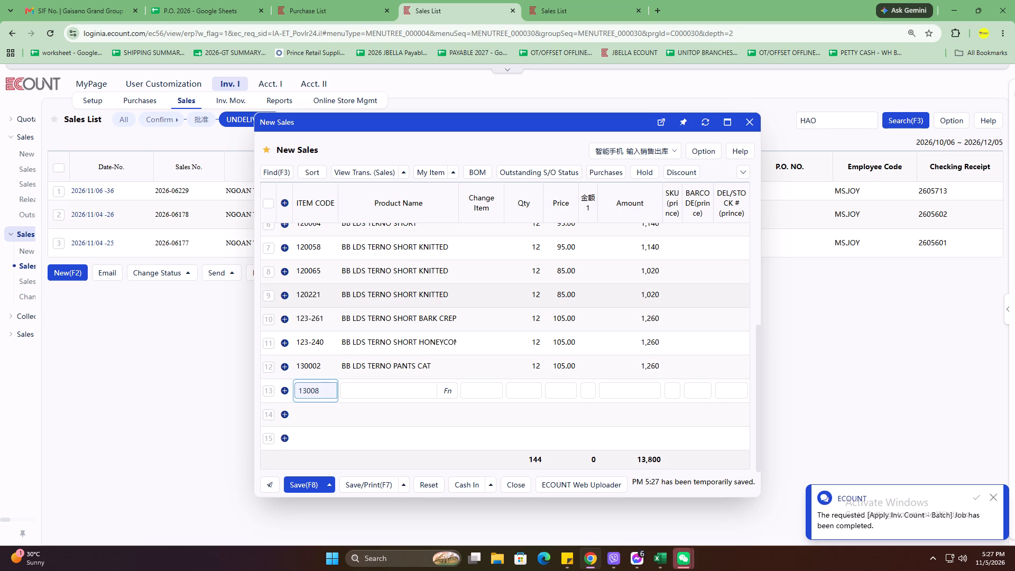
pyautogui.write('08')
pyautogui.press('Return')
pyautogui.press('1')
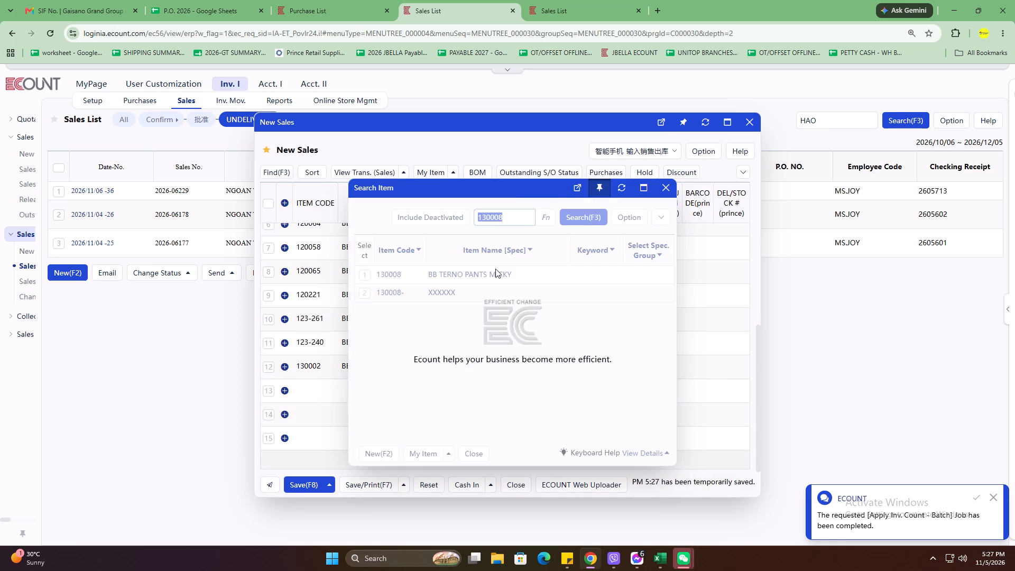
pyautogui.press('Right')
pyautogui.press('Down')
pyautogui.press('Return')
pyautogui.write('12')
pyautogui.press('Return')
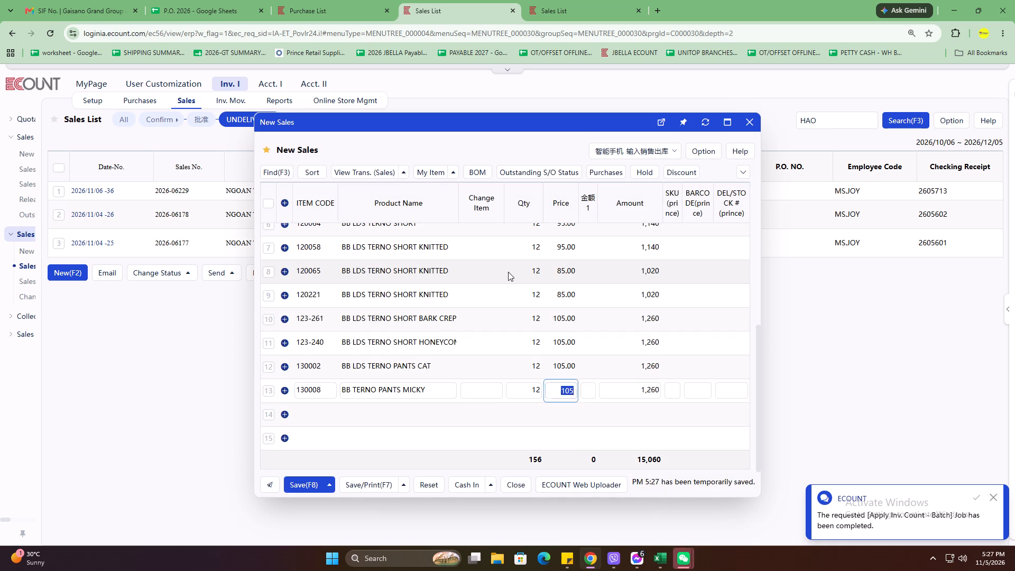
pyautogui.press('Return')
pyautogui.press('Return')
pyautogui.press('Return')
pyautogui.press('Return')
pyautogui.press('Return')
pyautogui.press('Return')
# Enter item 133-013 on line 14 of the sale with a quantity of 12.
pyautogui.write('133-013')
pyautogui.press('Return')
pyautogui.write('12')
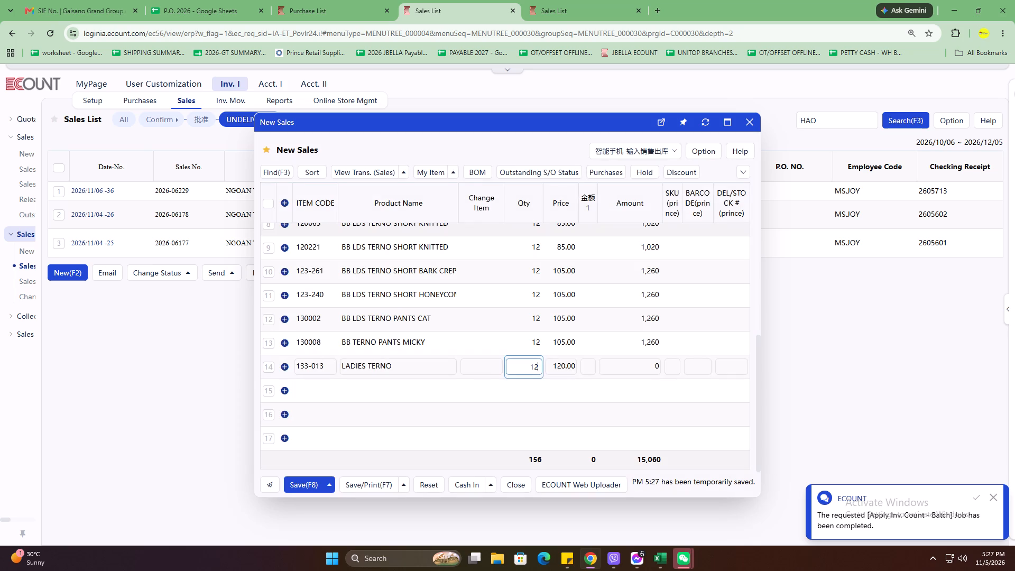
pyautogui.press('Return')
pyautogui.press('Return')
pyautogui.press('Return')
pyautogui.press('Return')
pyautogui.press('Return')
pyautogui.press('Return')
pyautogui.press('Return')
# Enter item 712-21001 on line 15 of the sale with a quantity of 12.
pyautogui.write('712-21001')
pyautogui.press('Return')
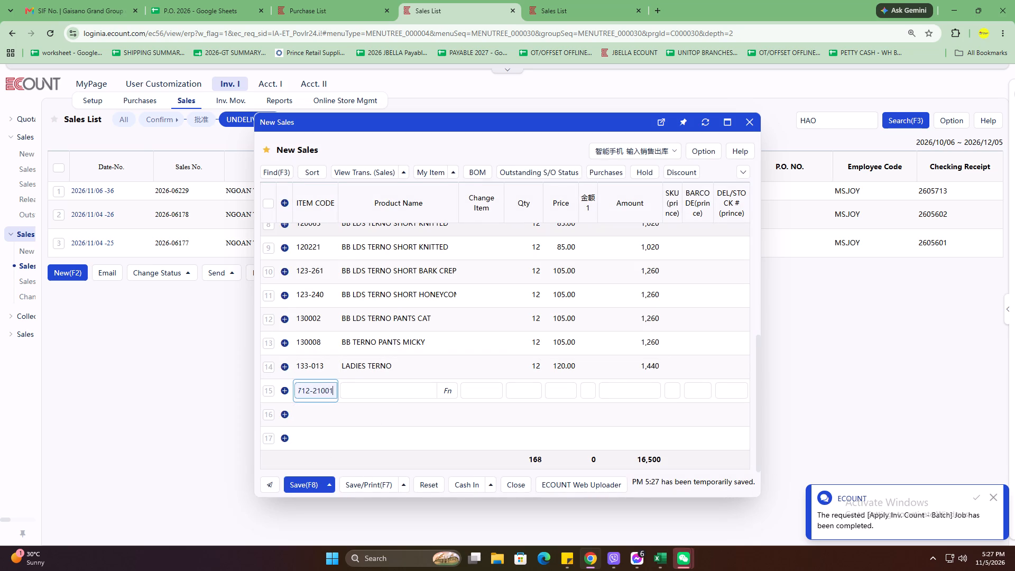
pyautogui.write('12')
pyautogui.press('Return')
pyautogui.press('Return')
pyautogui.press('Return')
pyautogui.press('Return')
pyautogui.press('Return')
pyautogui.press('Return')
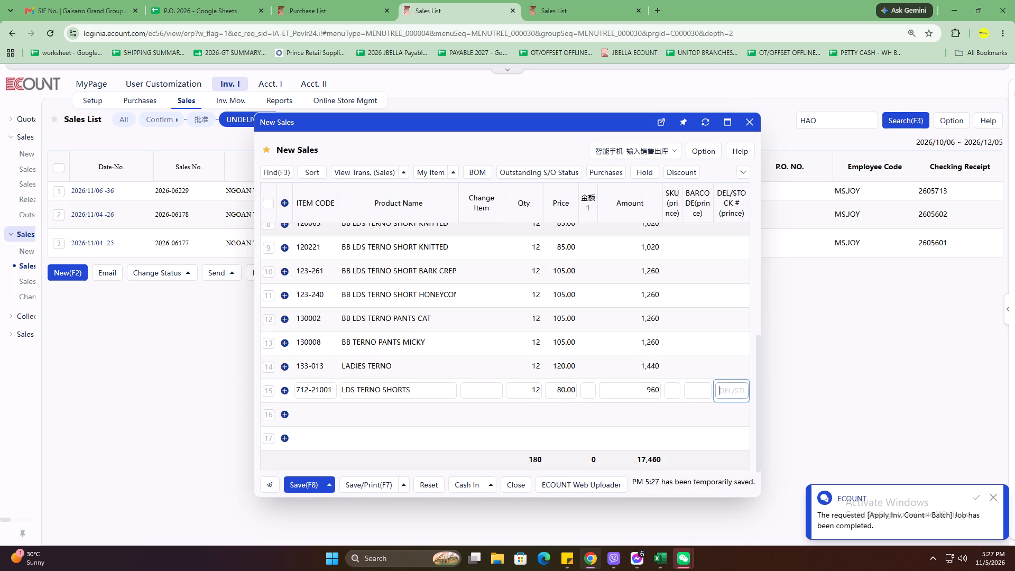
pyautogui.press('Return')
# Enter item 812-7002 on line 16 of the sale with a quantity of 12.
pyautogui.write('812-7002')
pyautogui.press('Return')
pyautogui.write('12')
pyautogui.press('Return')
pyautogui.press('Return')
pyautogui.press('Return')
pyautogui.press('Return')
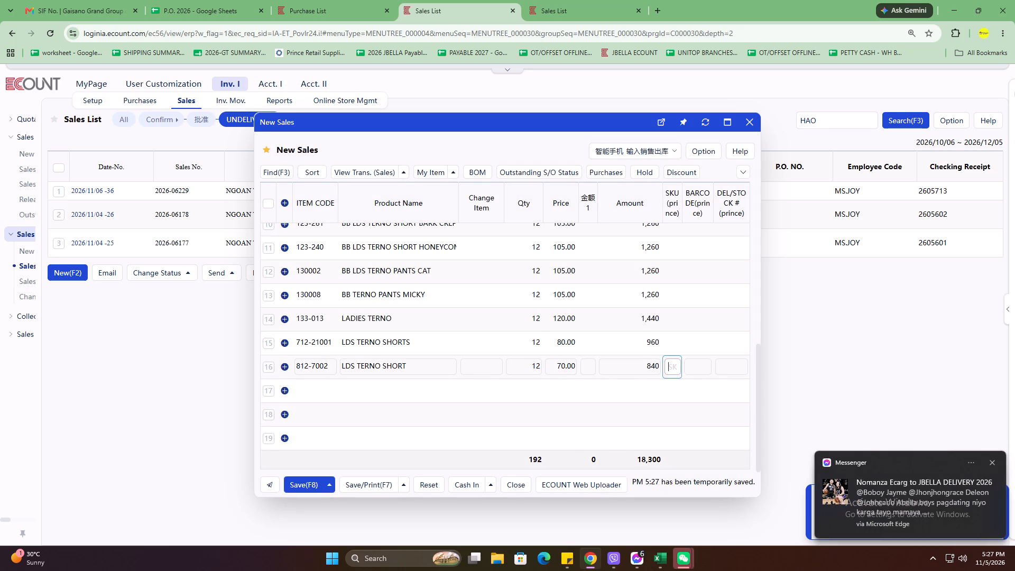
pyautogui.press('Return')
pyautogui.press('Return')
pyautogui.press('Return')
# Enter item 812-21006 on line 17 of the sale with a quantity of 12.
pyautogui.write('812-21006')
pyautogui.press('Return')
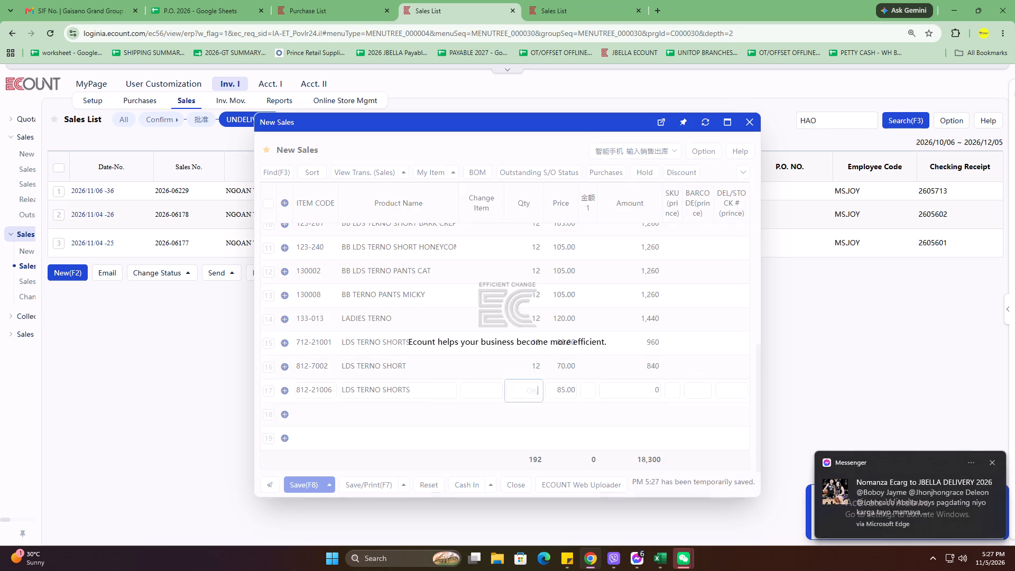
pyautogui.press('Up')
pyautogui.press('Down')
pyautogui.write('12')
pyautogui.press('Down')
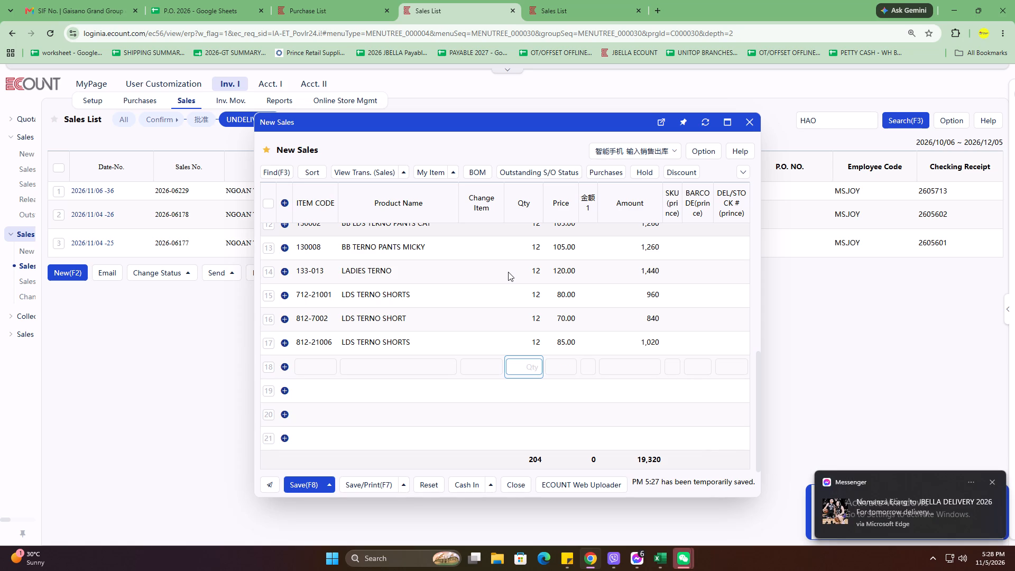
# Review the item codes, product names, quantities and prices on all 17 lines of the sale for receipt 2605740.
pyautogui.scroll(4, 291, 328)
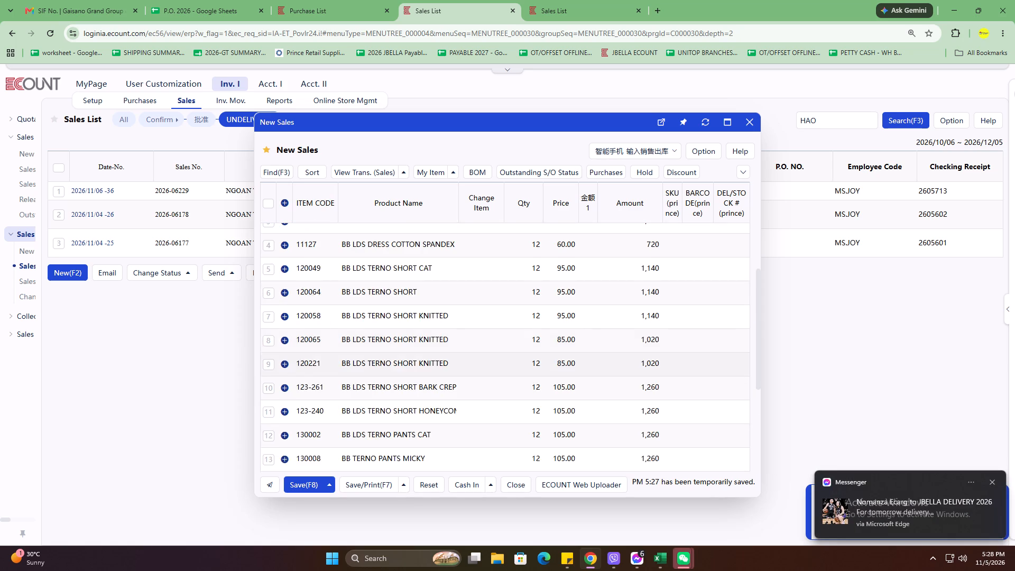
pyautogui.scroll(3, 407, 359)
pyautogui.click(421, 329)
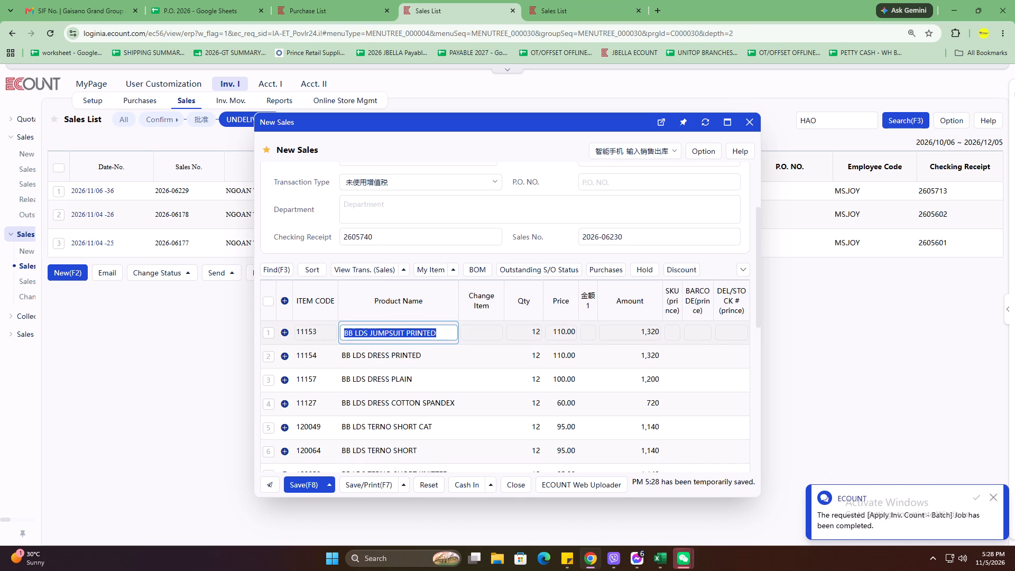
pyautogui.click(349, 406)
pyautogui.scroll(-1, 423, 430)
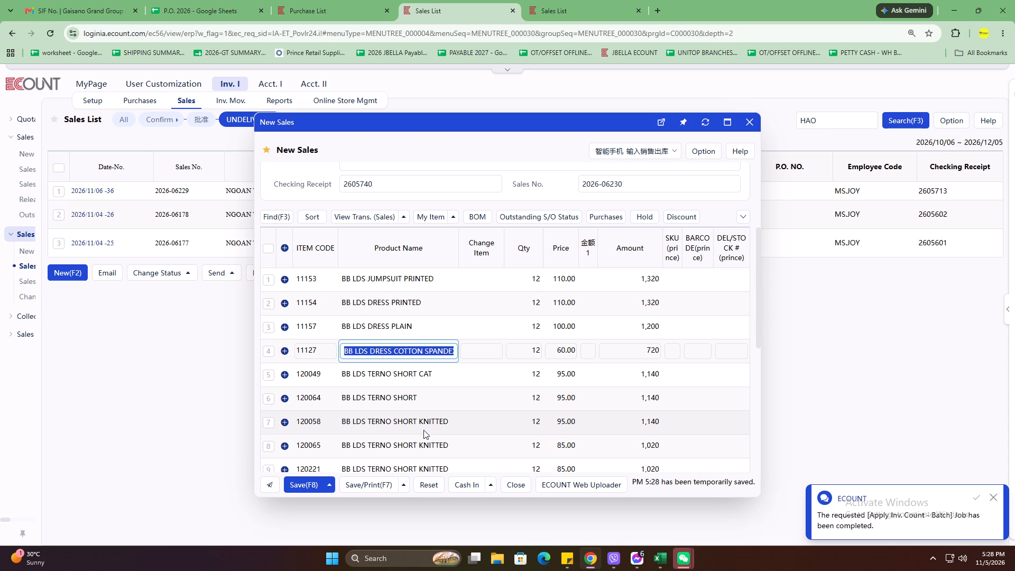
pyautogui.moveTo(424, 430); pyautogui.dragTo(430, 436, button='middle')
pyautogui.scroll(-1, 430, 436)
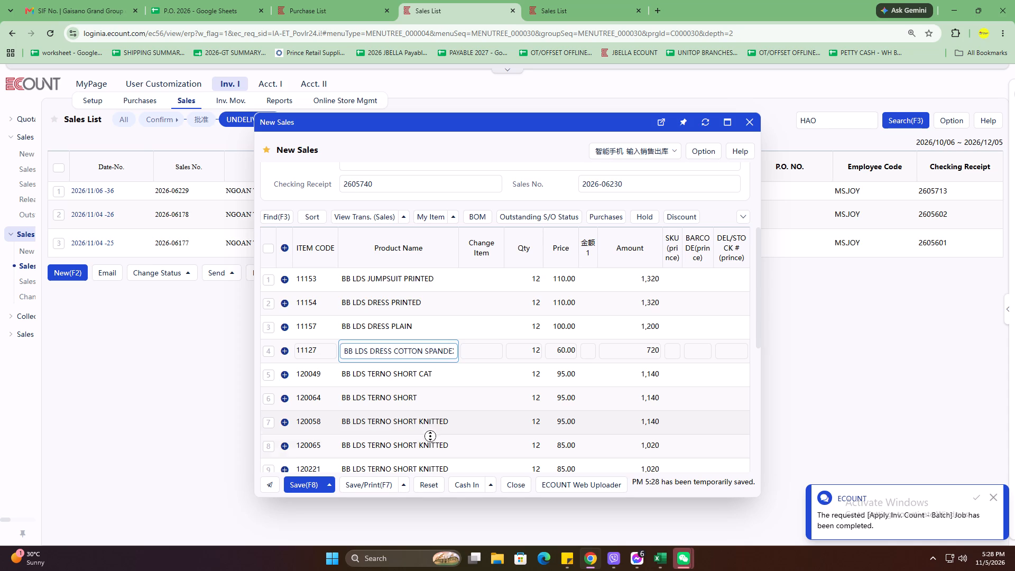
pyautogui.moveTo(430, 436); pyautogui.dragTo(430, 436, button='middle')
pyautogui.scroll(-1, 431, 419)
pyautogui.click(429, 399)
pyautogui.scroll(-2, 430, 395)
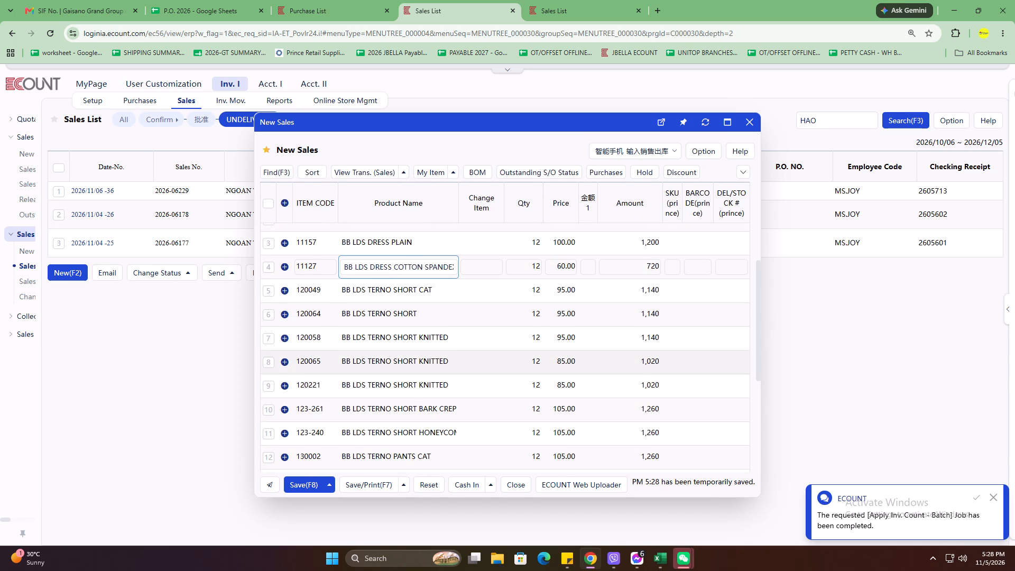
pyautogui.click(404, 358)
pyautogui.click(408, 387)
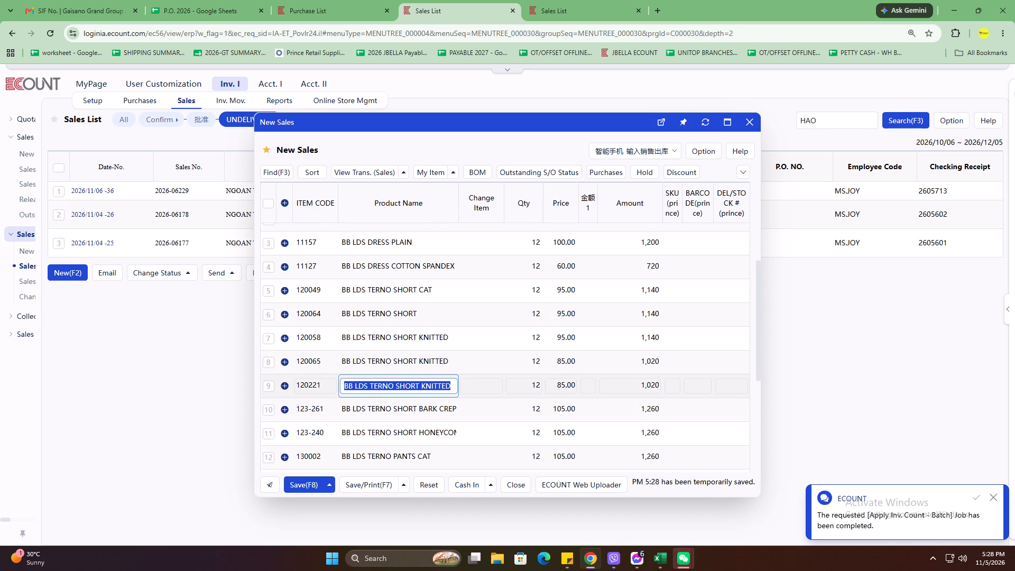
pyautogui.click(402, 408)
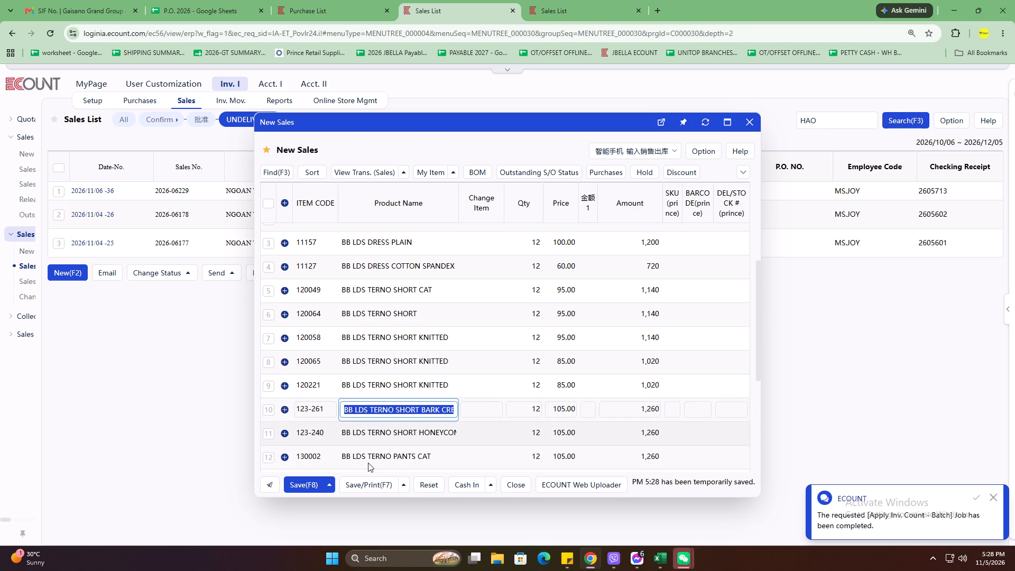
pyautogui.click(394, 452)
pyautogui.scroll(-1, 395, 449)
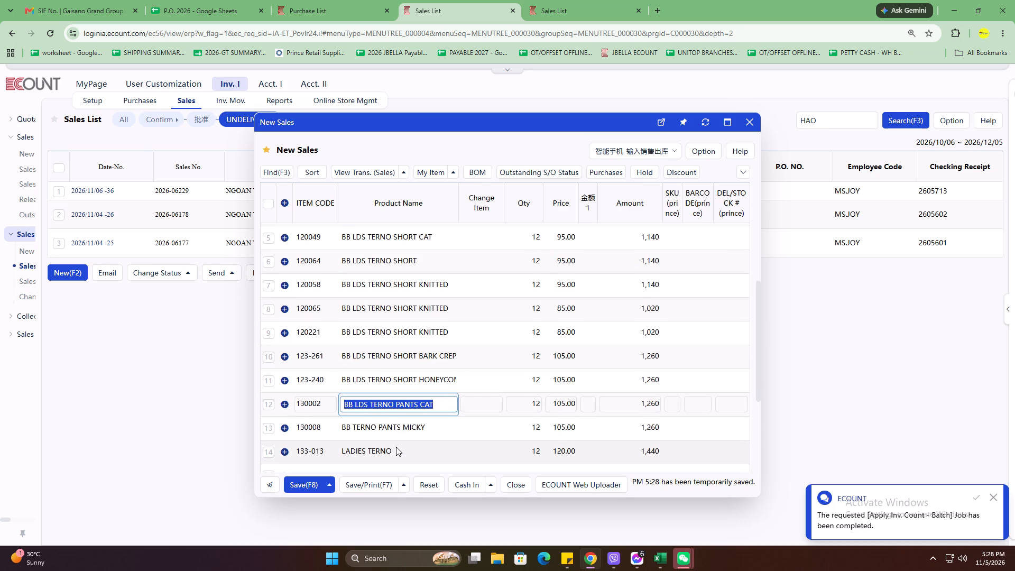
pyautogui.scroll(-1, 400, 452)
pyautogui.click(399, 365)
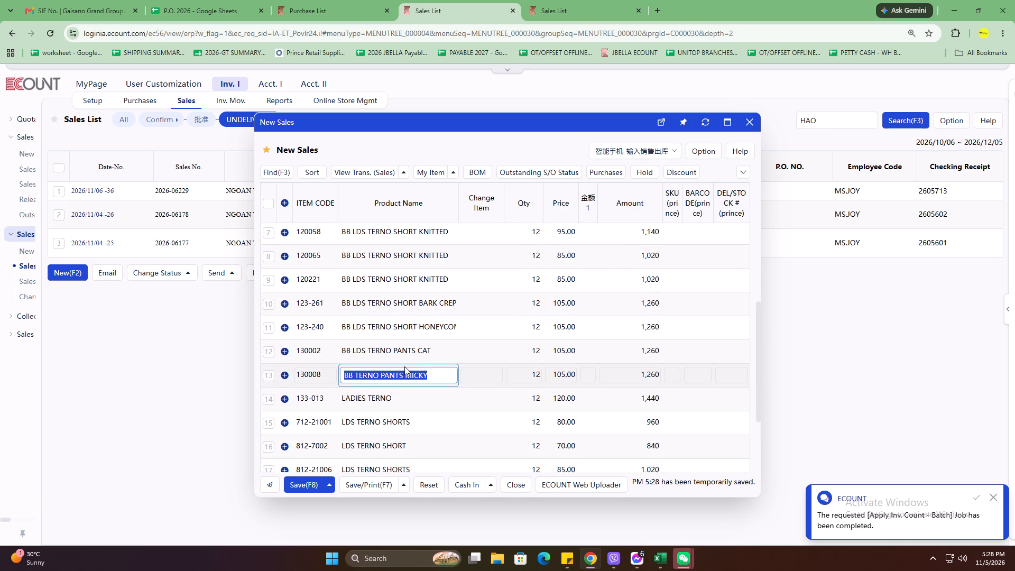
pyautogui.click(398, 399)
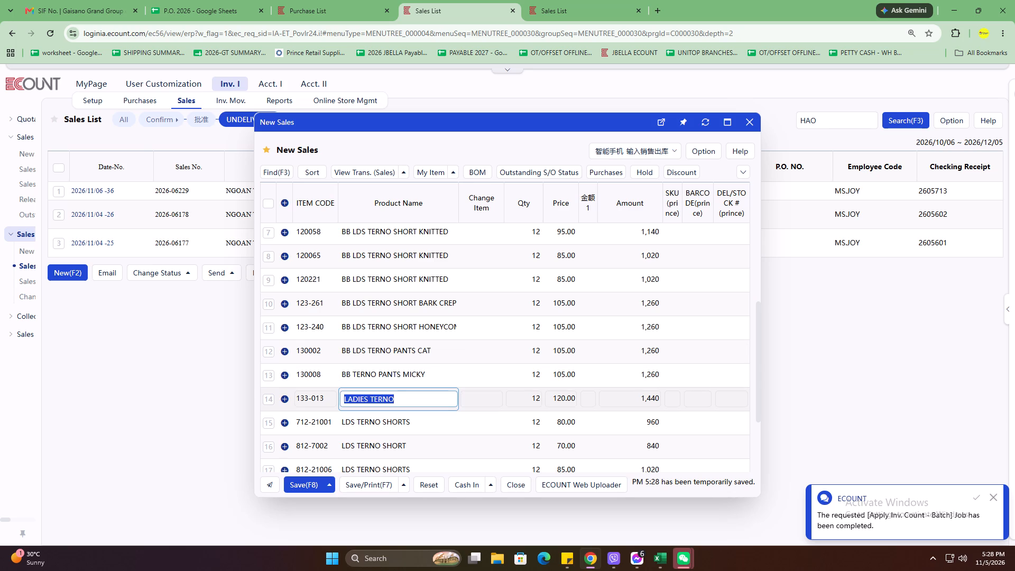
pyautogui.scroll(-1, 398, 399)
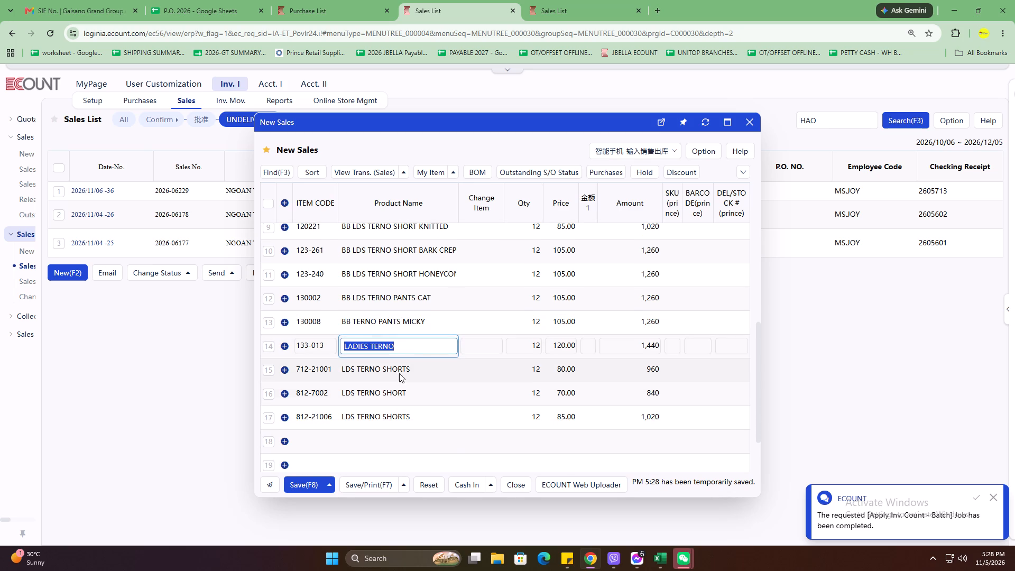
pyautogui.click(399, 373)
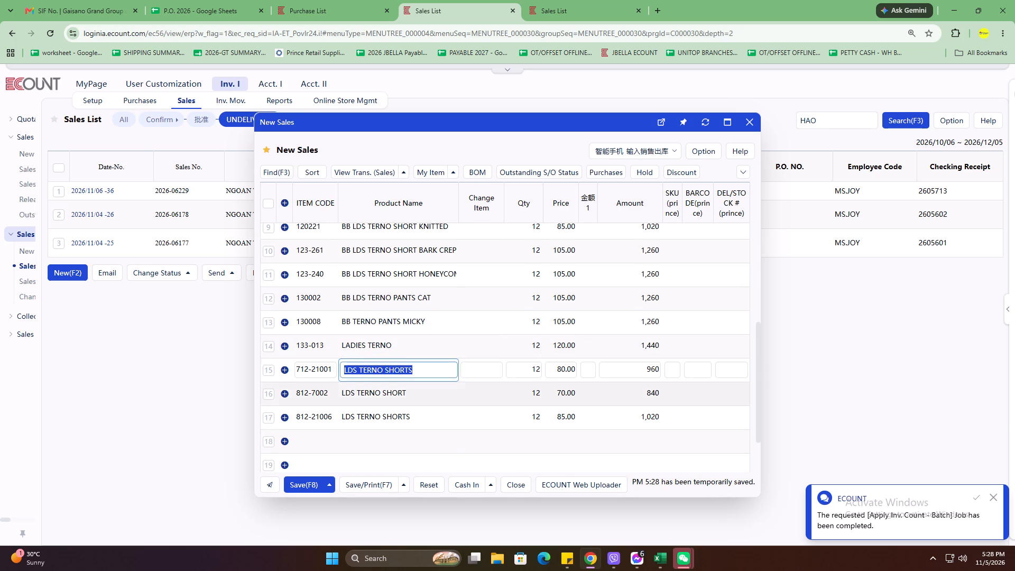
pyautogui.scroll(8, 390, 398)
pyautogui.scroll(-8, 390, 398)
pyautogui.scroll(11, 412, 408)
pyautogui.click(606, 213)
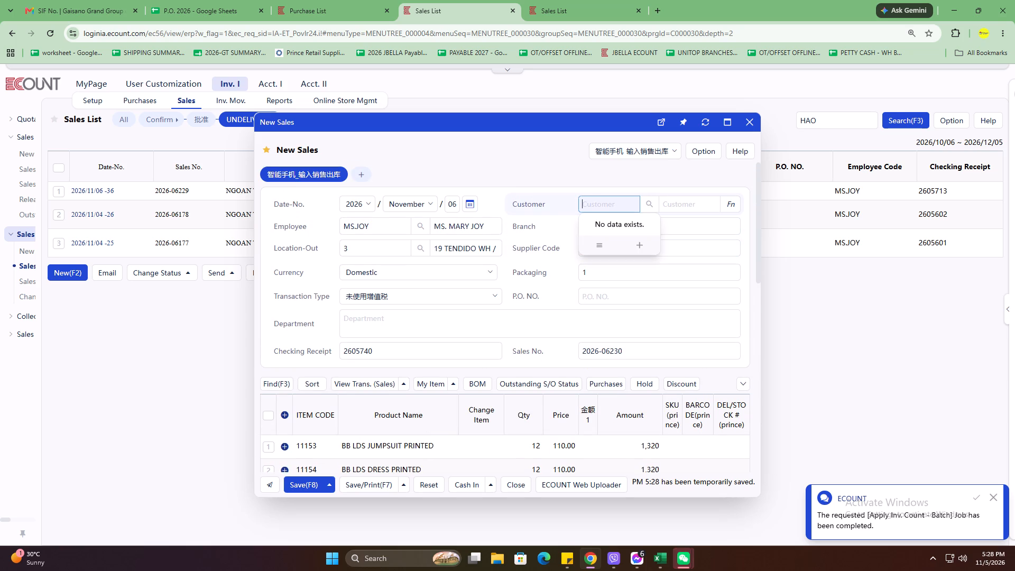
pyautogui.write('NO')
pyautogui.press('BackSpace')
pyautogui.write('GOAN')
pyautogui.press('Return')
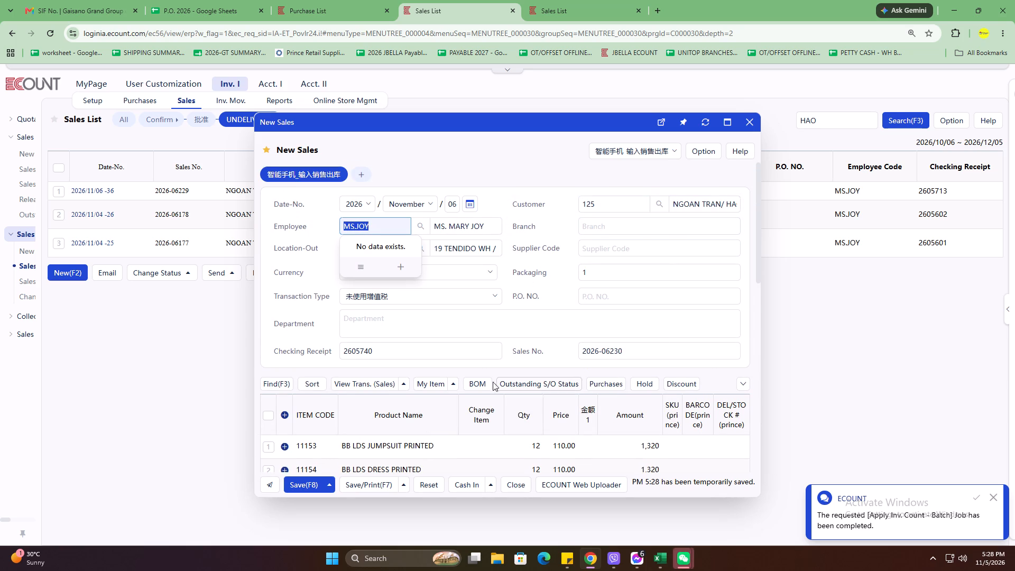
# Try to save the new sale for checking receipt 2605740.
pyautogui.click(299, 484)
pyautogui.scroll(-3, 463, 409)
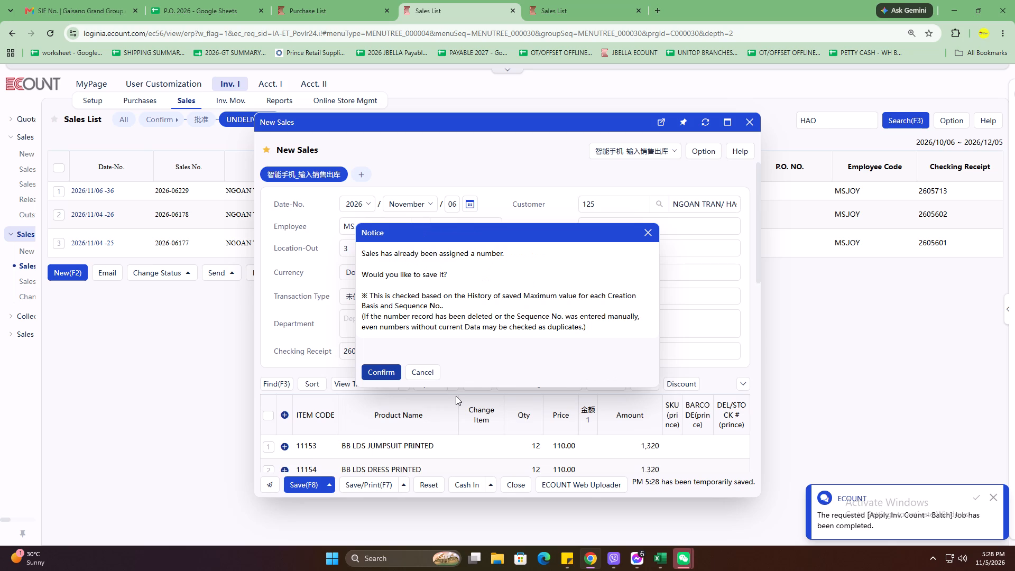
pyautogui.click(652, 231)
# Generate a new sales number, 2026-06231, for the sale.
pyautogui.click(686, 356)
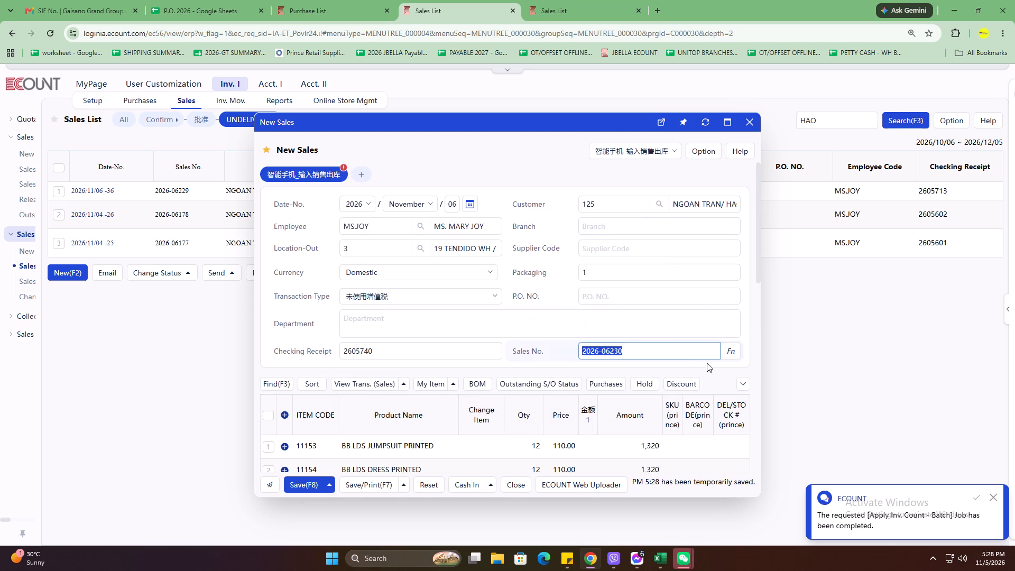
pyautogui.click(727, 355)
pyautogui.click(727, 366)
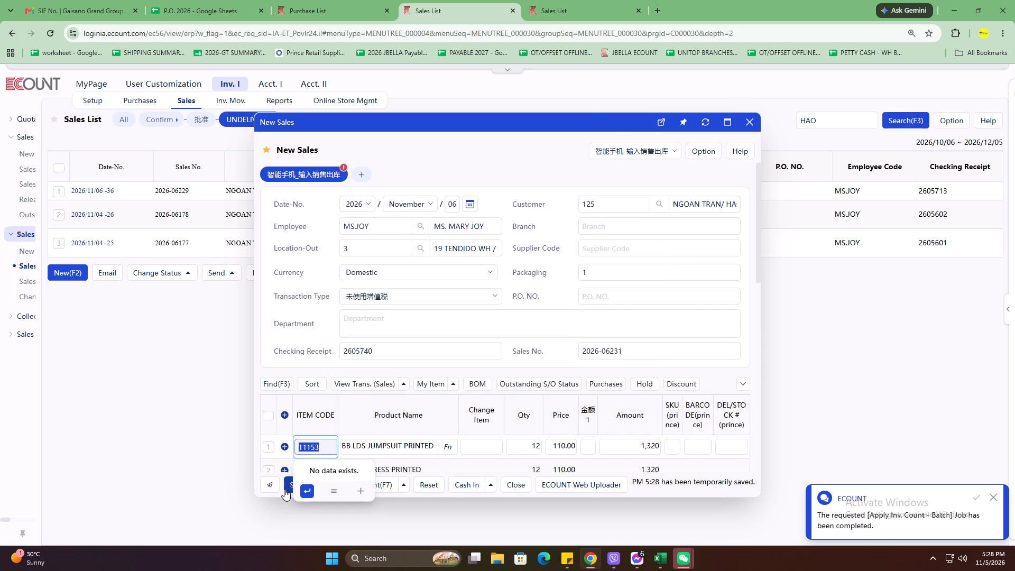
# Try saving the sale with its new number and view the details of the items with insufficient stock.
pyautogui.click(287, 487)
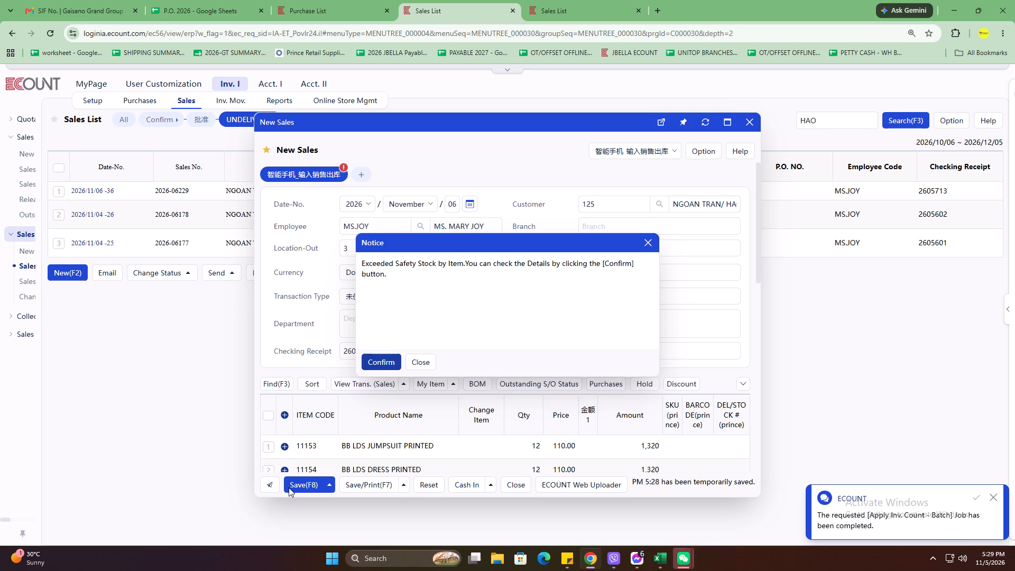
pyautogui.click(380, 372)
pyautogui.click(381, 366)
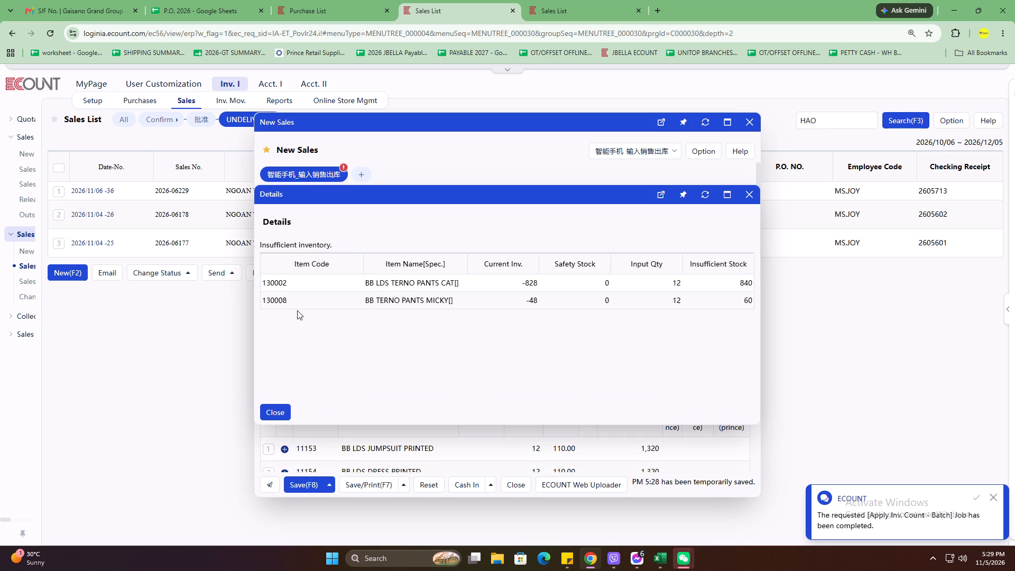
# Copy item code 130002 from the shortage details and add it on line 2 of purchase 2026/11/05 -3.
pyautogui.tripleClick(268, 282)
pyautogui.hotkey('ctrl', 'c')
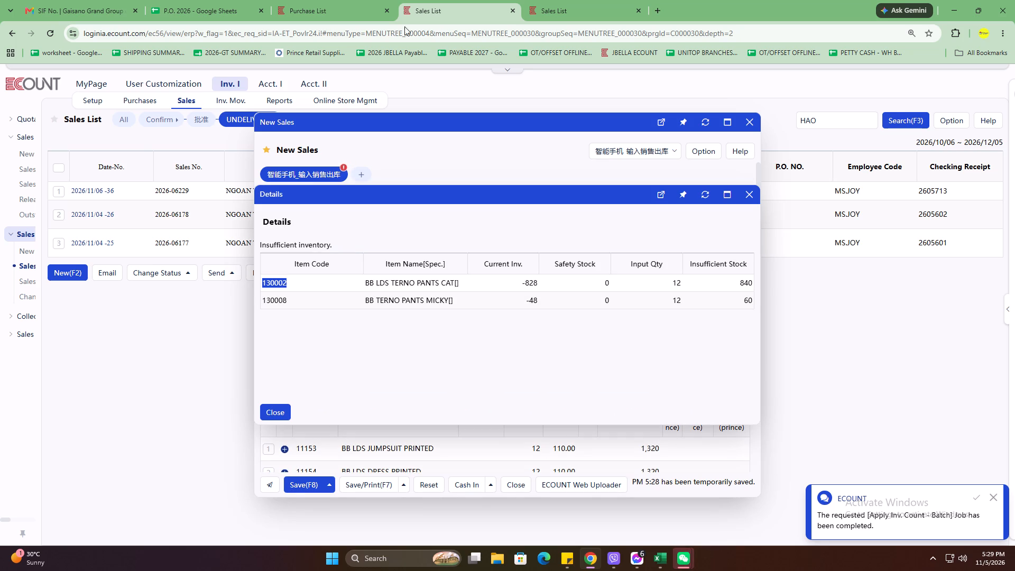
pyautogui.click(318, 0)
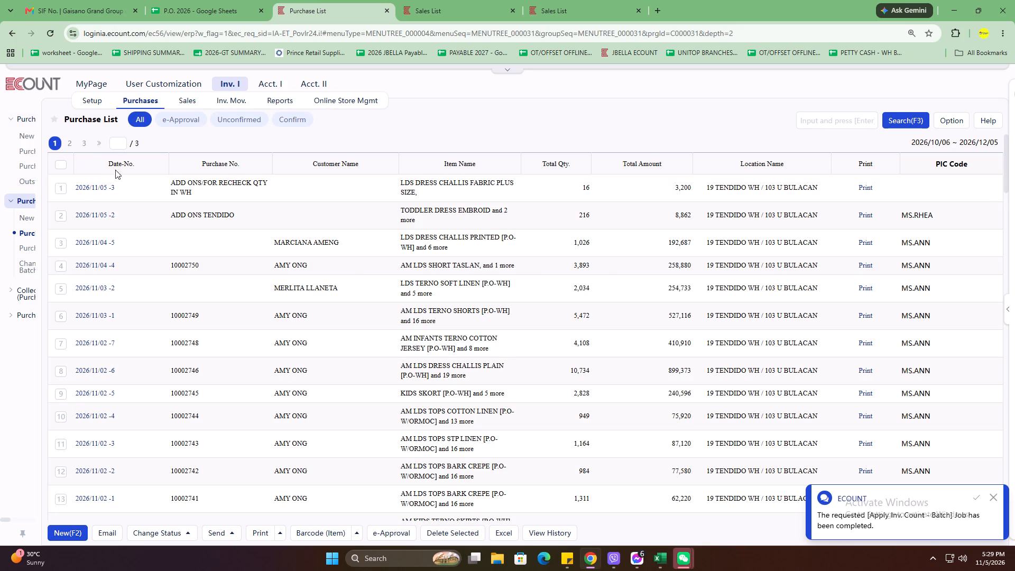
pyautogui.click(97, 189)
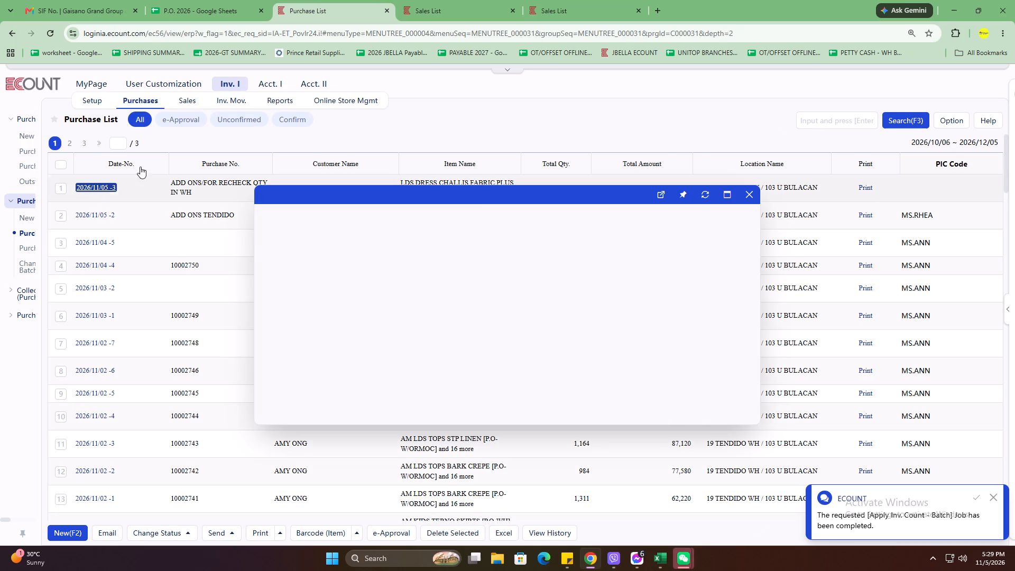
pyautogui.click(435, 0)
pyautogui.click(373, 0)
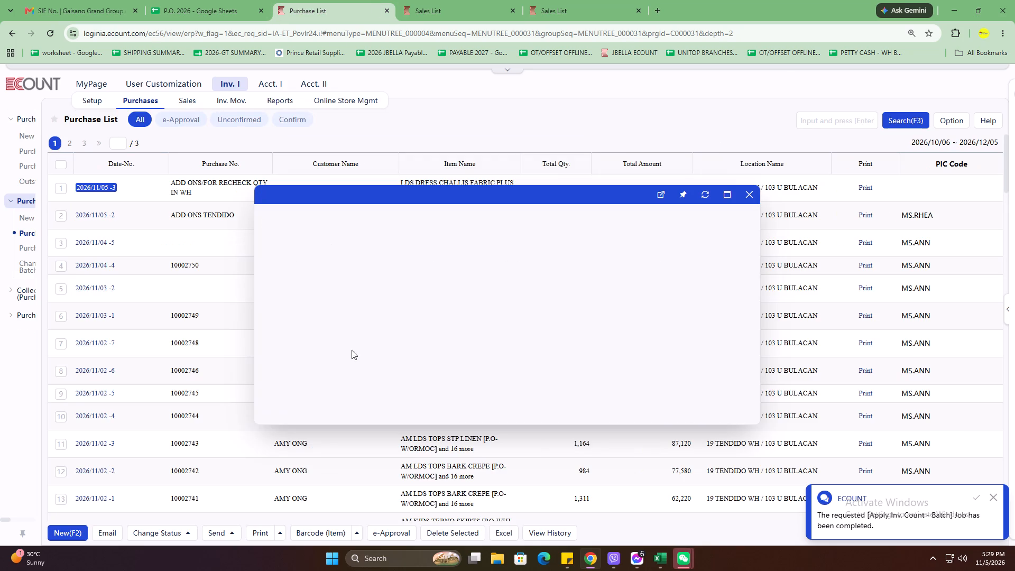
pyautogui.click(306, 362)
pyautogui.hotkey('ctrl', 'v')
pyautogui.press('Return')
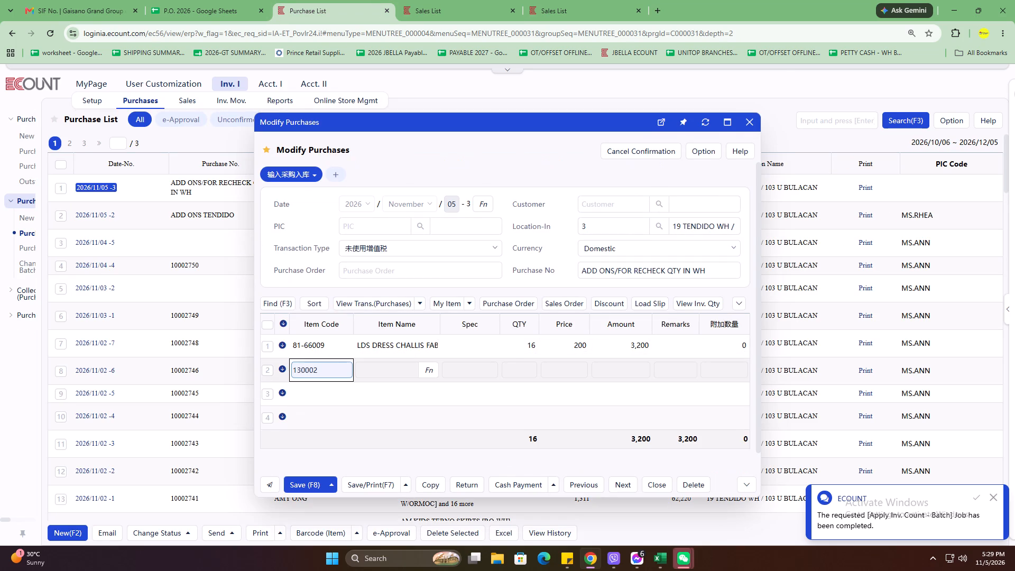
# Copy item code 130008 from the shortage details and add it on line 3 of purchase 2026/11/05 -3.
pyautogui.click(482, 1)
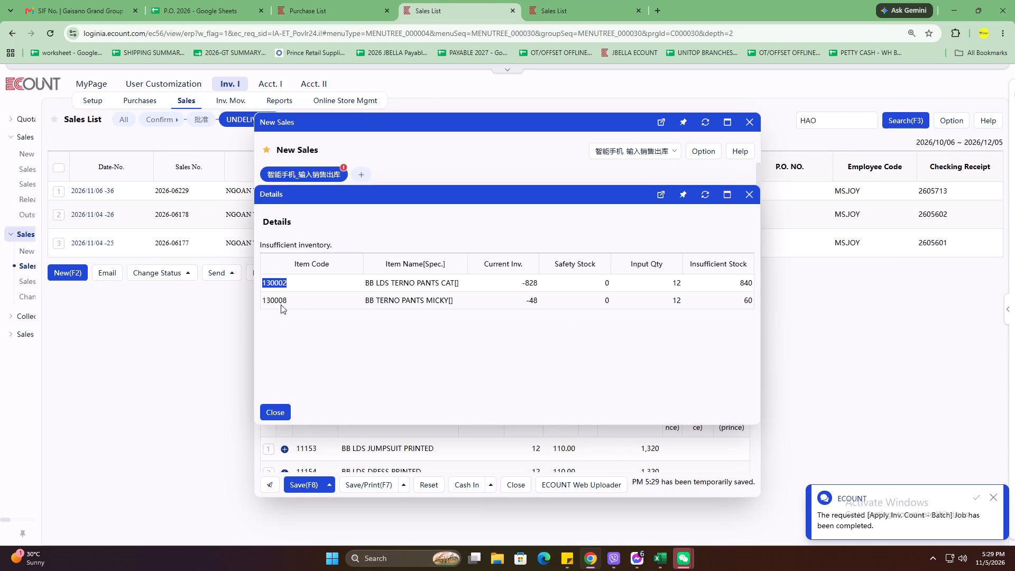
pyautogui.doubleClick(278, 297)
pyautogui.hotkey('ctrl', 'c')
pyautogui.click(307, 0)
pyautogui.click(304, 390)
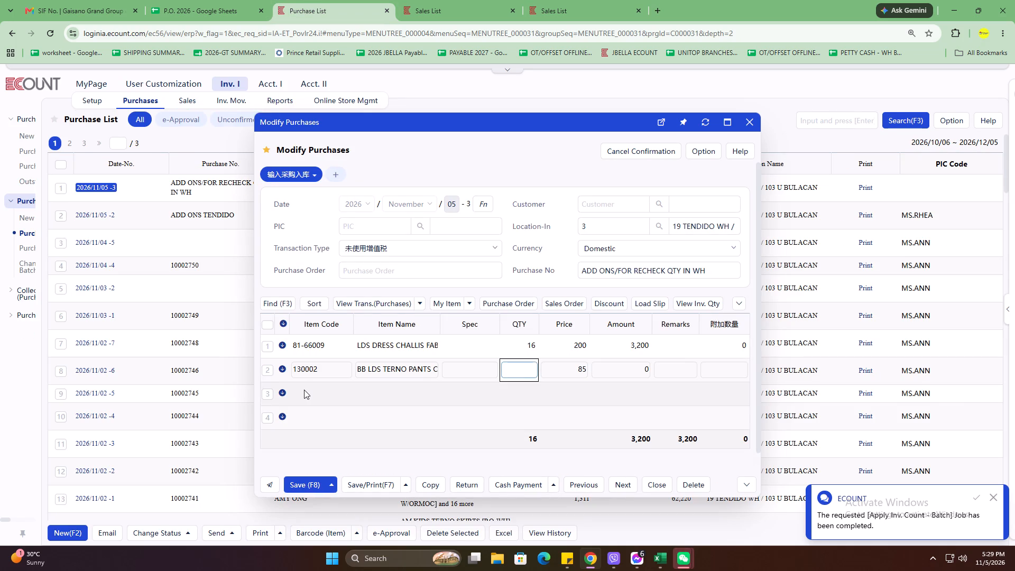
pyautogui.hotkey('ctrl', 'v')
pyautogui.press('Return')
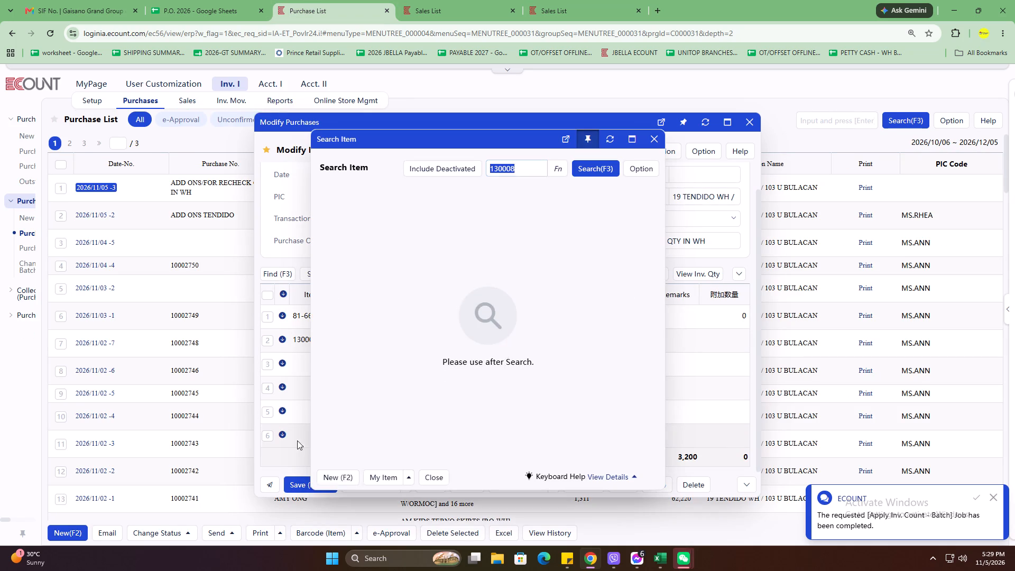
pyautogui.press('Down')
pyautogui.press('Return')
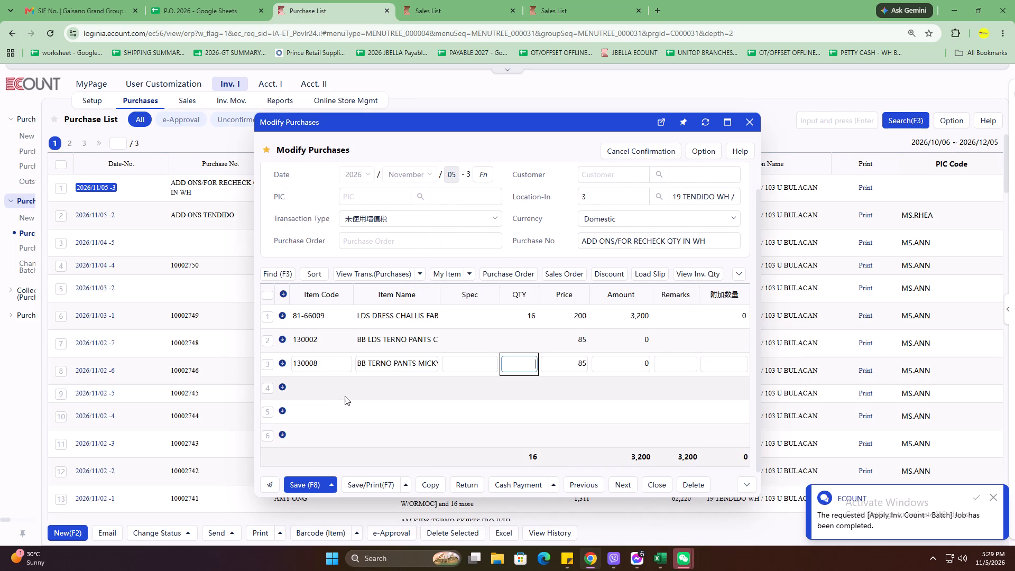
# Set the purchase quantities to 60 for item 130008 and 840 for item 130002, and save the purchase.
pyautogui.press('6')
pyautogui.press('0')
pyautogui.press('Up')
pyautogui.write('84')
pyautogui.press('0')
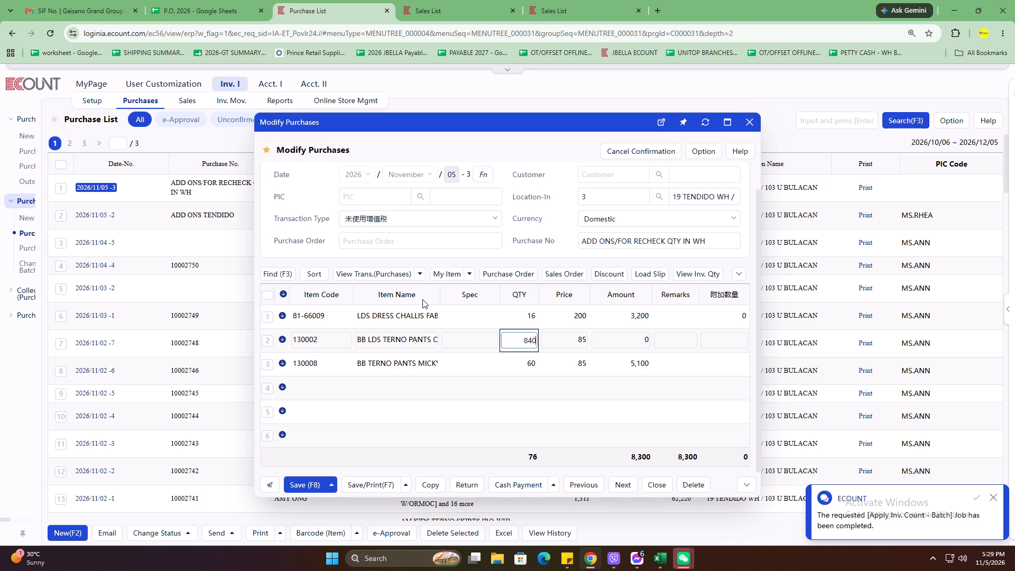
pyautogui.click(314, 484)
pyautogui.doubleClick(416, 0)
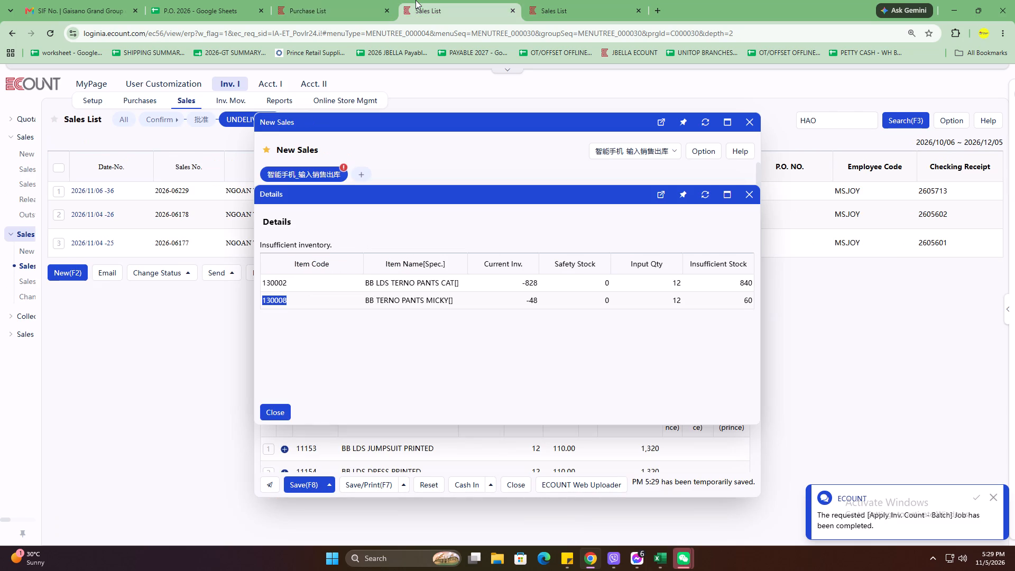
pyautogui.click(363, 0)
pyautogui.click(304, 483)
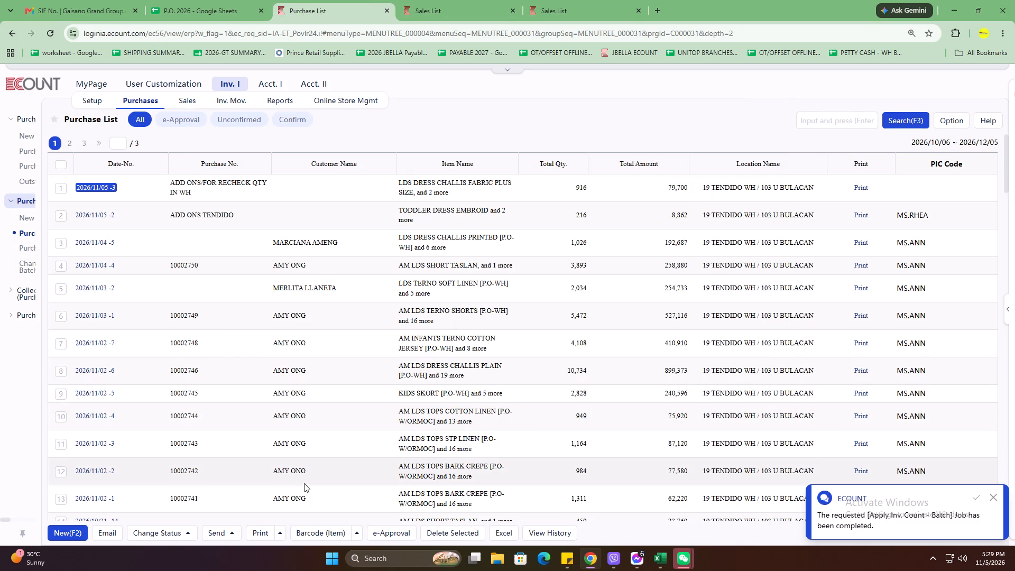
# Close the shortage details, try saving the sale again, and view the details of the location stock shortage.
pyautogui.click(371, 0)
pyautogui.click(416, 0)
pyautogui.click(279, 419)
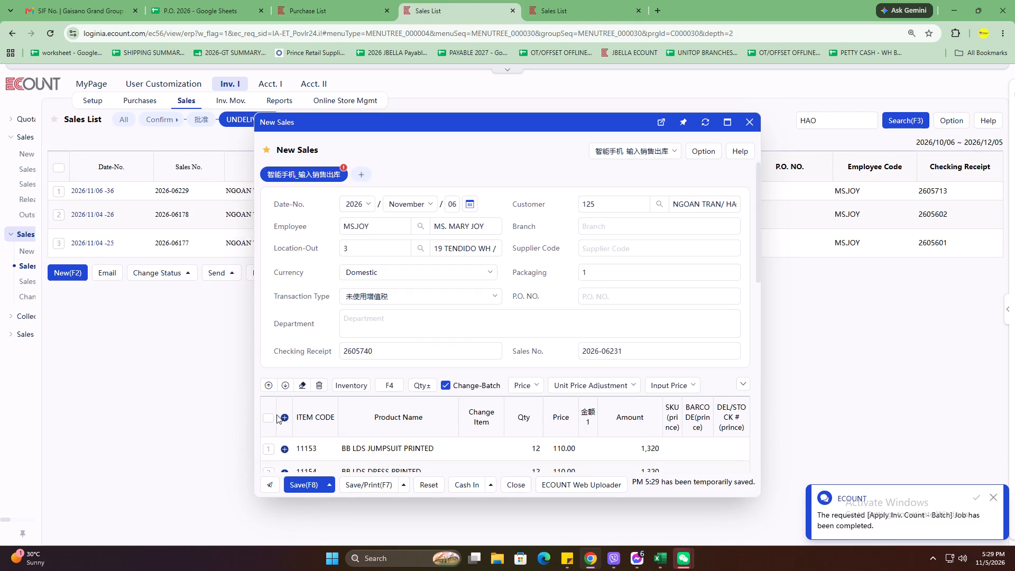
pyautogui.click(322, 478)
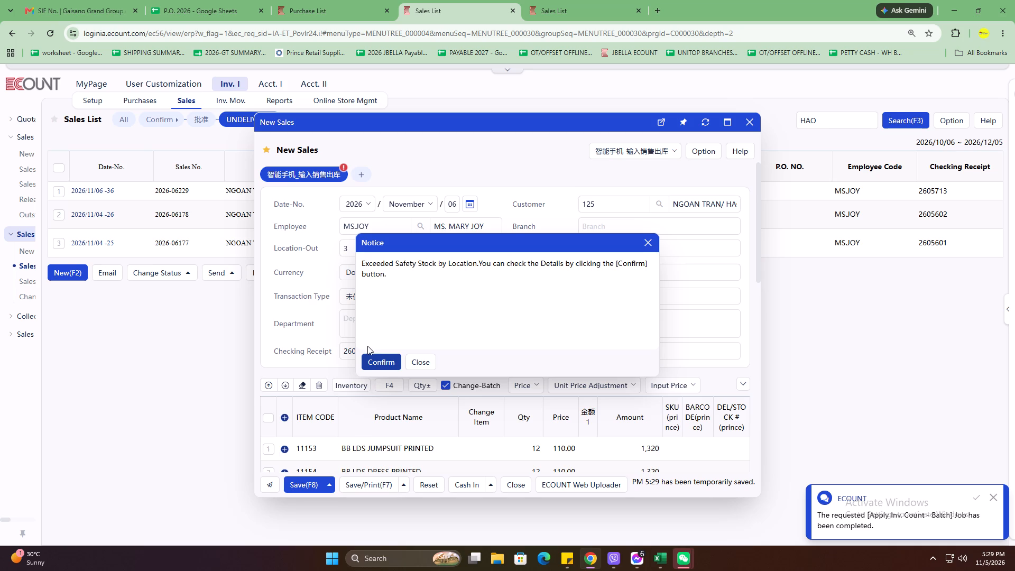
pyautogui.click(373, 360)
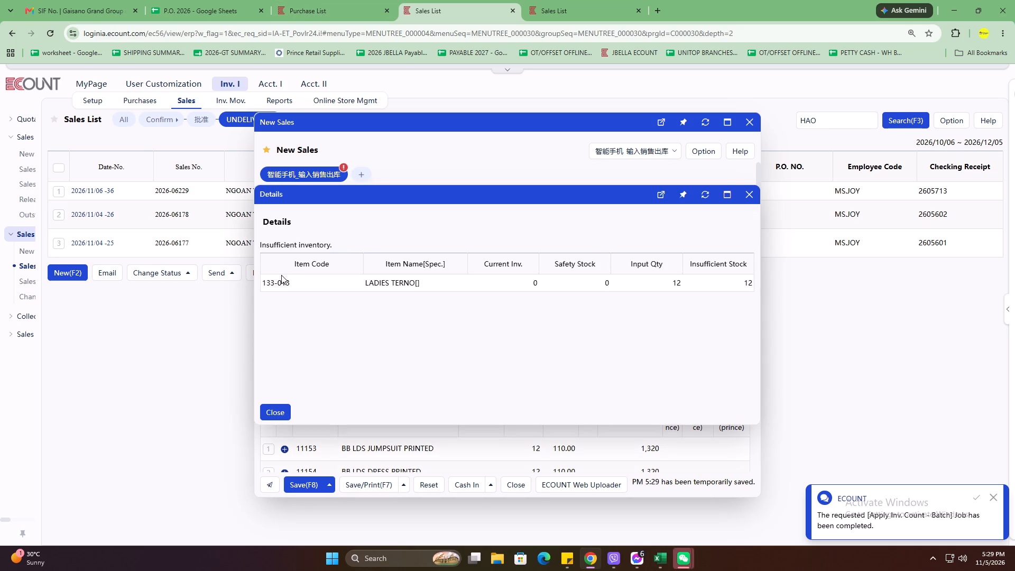
# Copy item code 133-013 from the shortage details and add it on line 4 of purchase 2026/11/05 -3.
pyautogui.tripleClick(281, 275)
pyautogui.hotkey('ctrl', 'c')
pyautogui.click(303, 0)
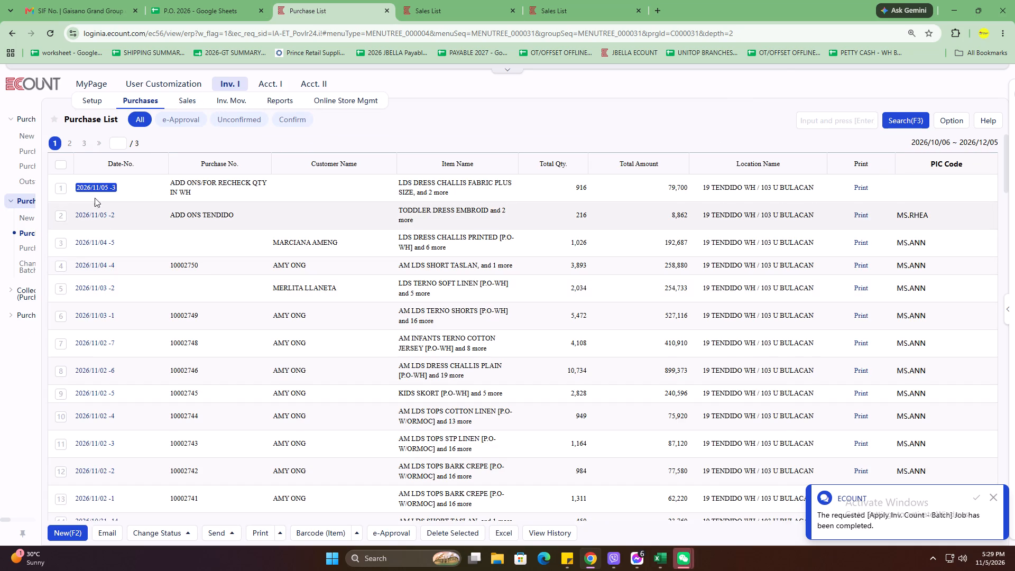
pyautogui.click(95, 190)
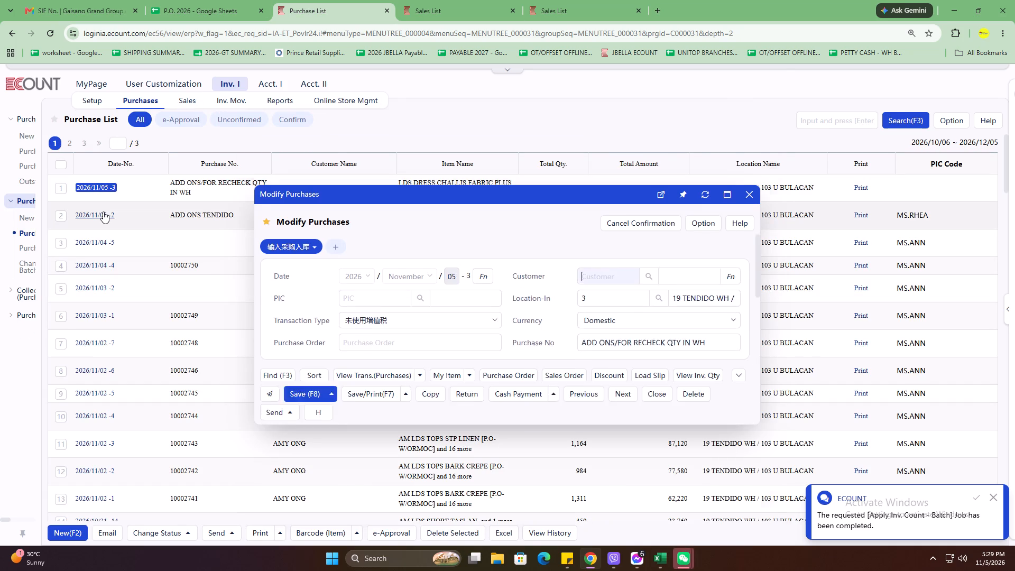
pyautogui.click(303, 398)
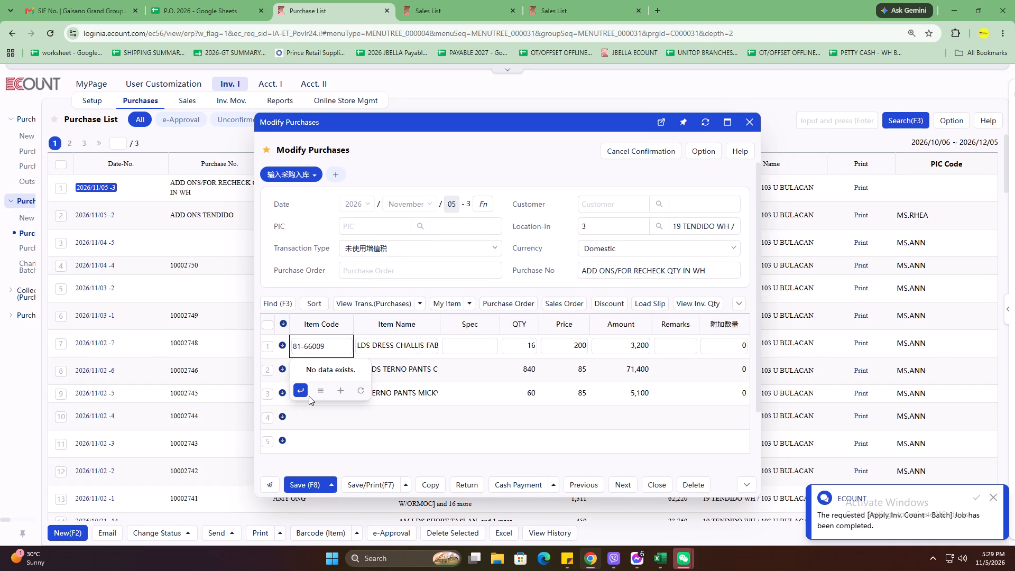
pyautogui.click(309, 396)
pyautogui.click(340, 430)
pyautogui.click(303, 360)
pyautogui.hotkey('ctrl', 'v')
pyautogui.press('Return')
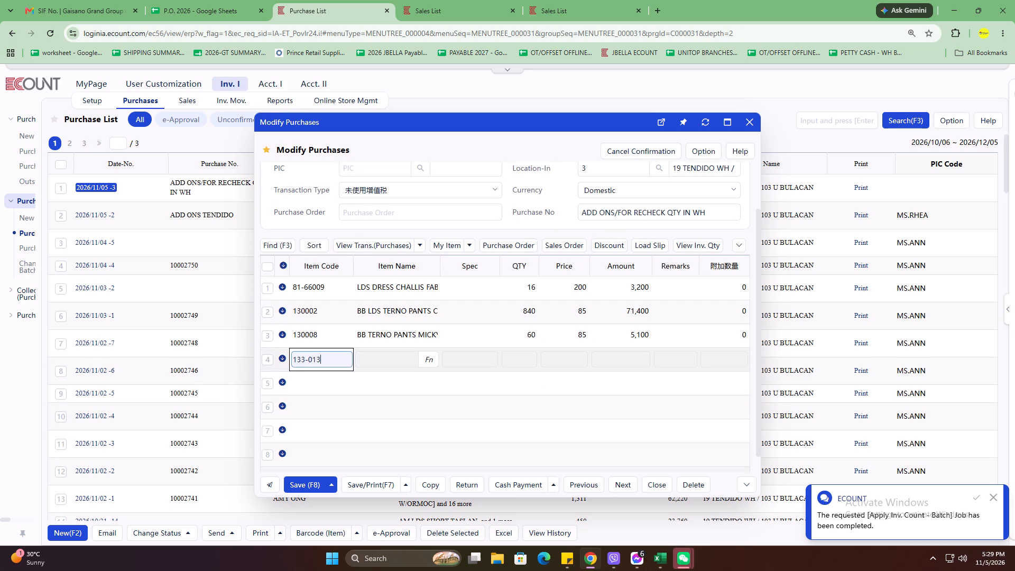
# Set the purchase quantity of item 133-013 to 12, checking it against the shortage details, and save the purchase.
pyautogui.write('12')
pyautogui.click(422, 0)
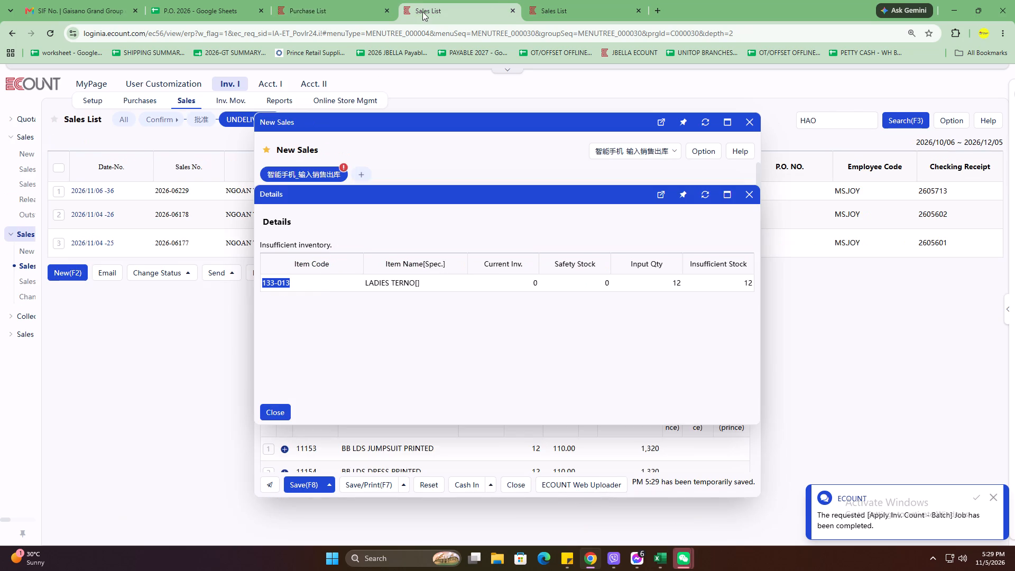
pyautogui.click(377, 0)
pyautogui.click(297, 489)
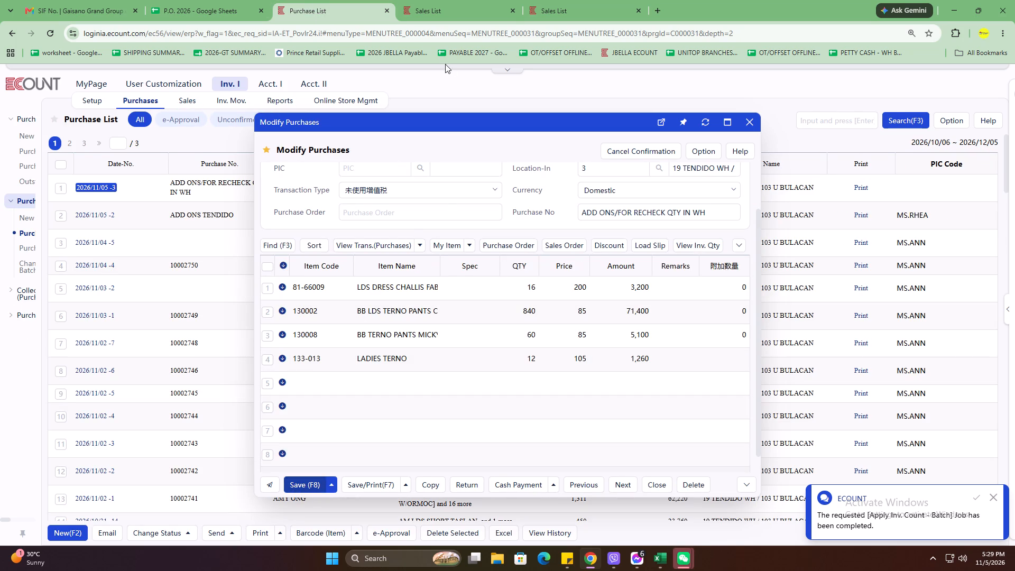
# Close the shortage details on the new sale and save the sale again.
pyautogui.click(437, 0)
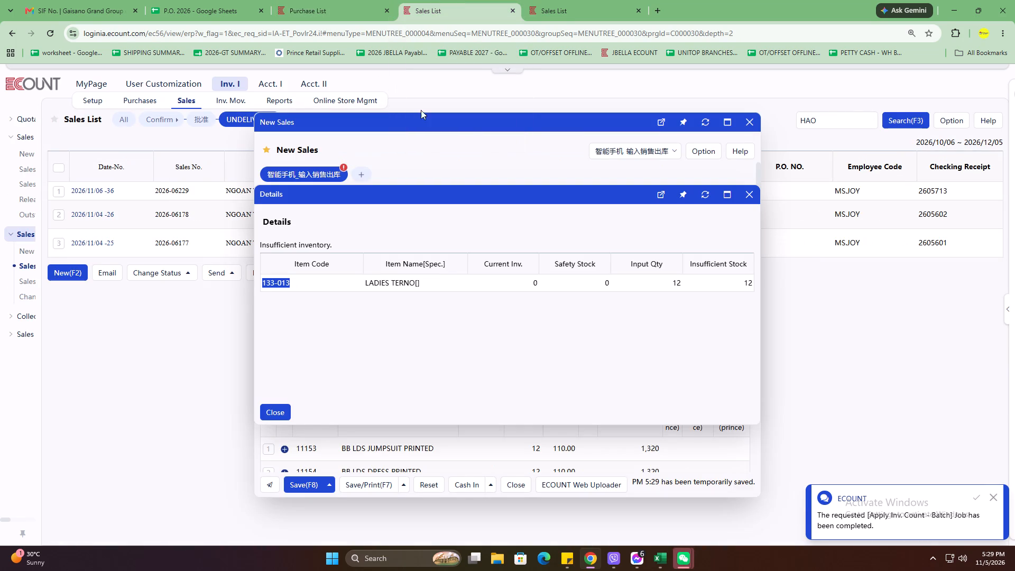
pyautogui.click(290, 415)
pyautogui.click(313, 489)
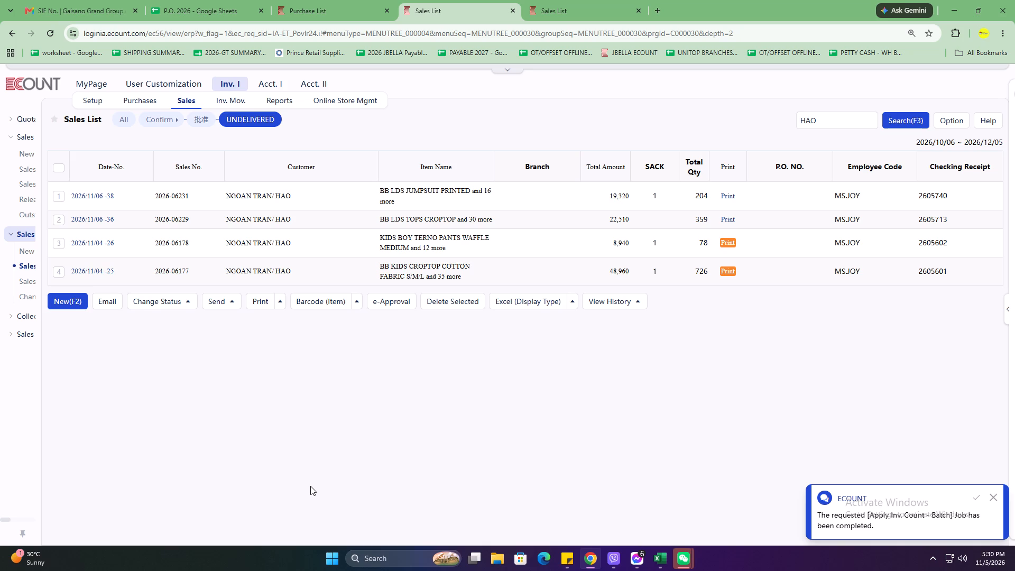
# Open the printable delivery receipts for sales 2026/11/06 -38 and 2026/11/06 -36 and switch them to the Jbella45 template.
pyautogui.click(60, 196)
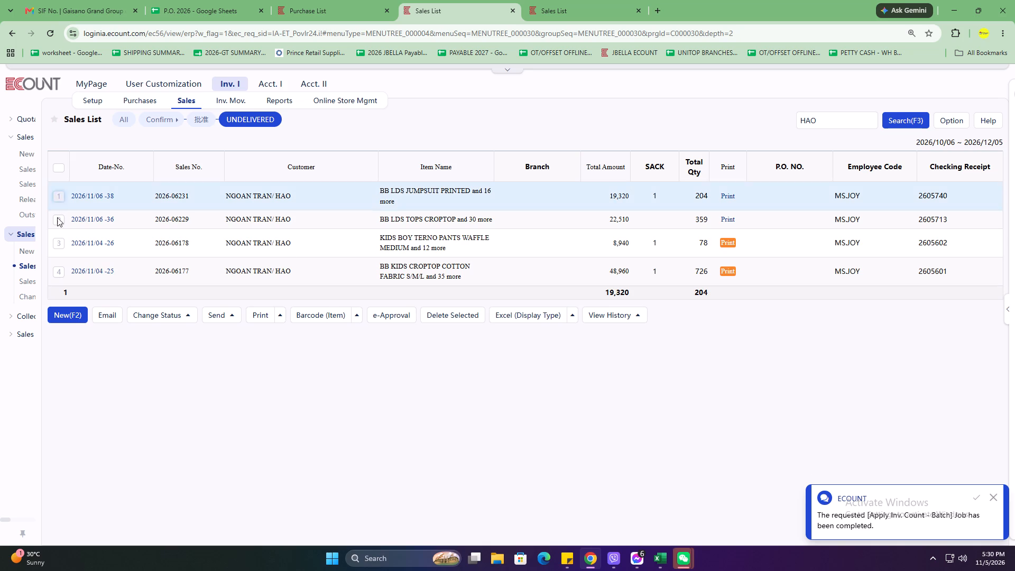
pyautogui.click(57, 222)
pyautogui.scroll(2, 402, 318)
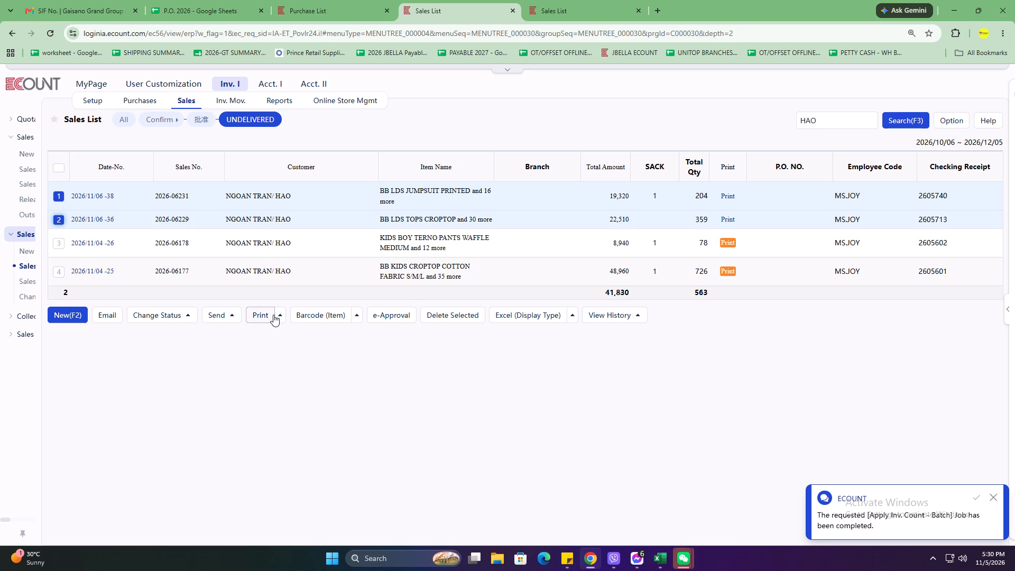
pyautogui.click(260, 318)
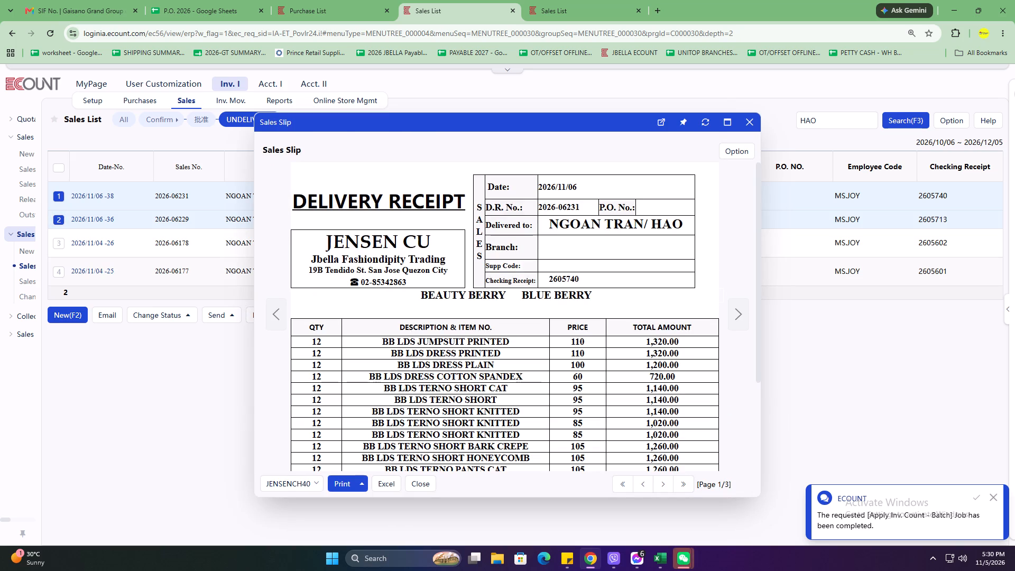
pyautogui.click(309, 485)
pyautogui.scroll(-3, 342, 429)
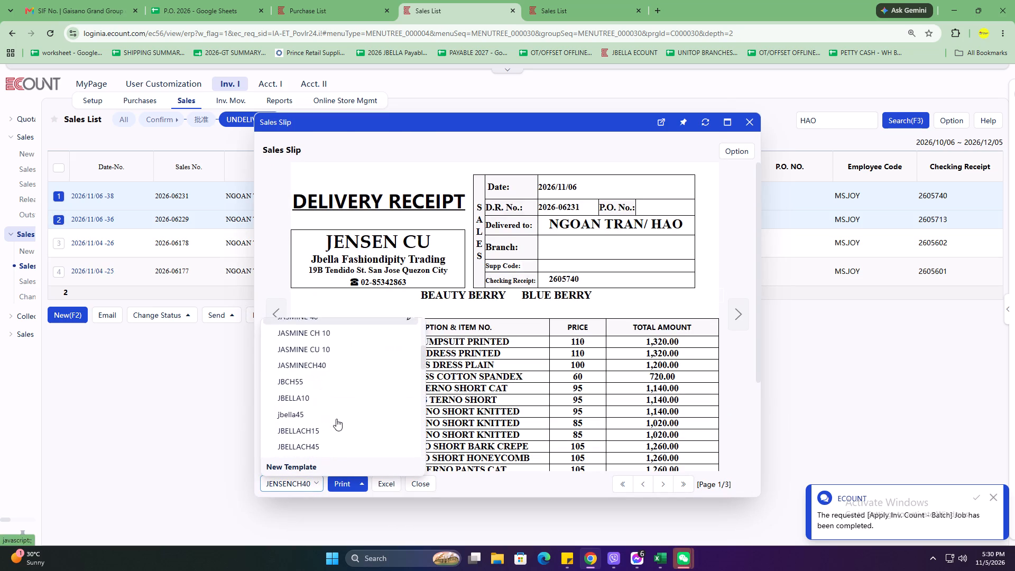
pyautogui.click(339, 408)
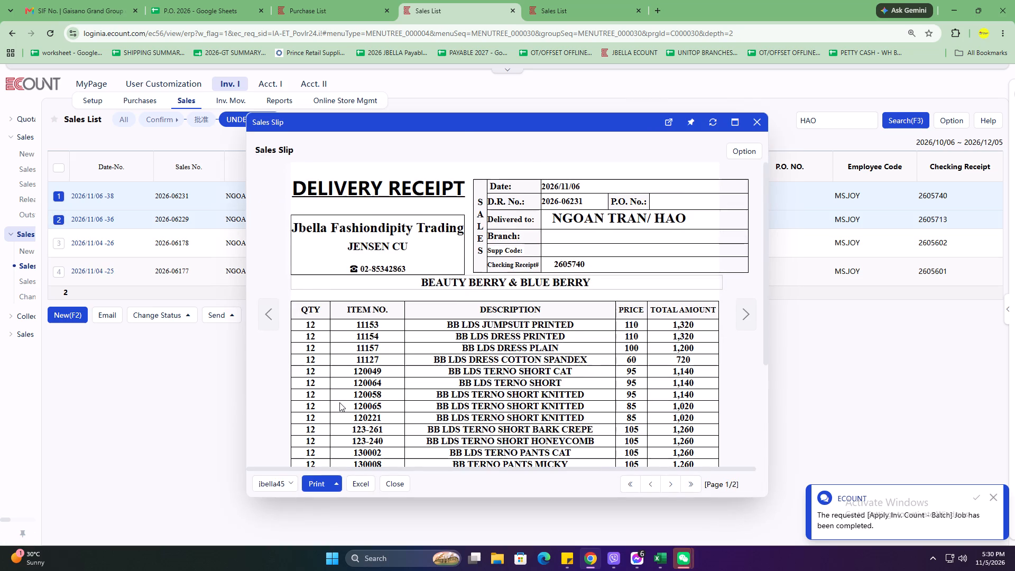